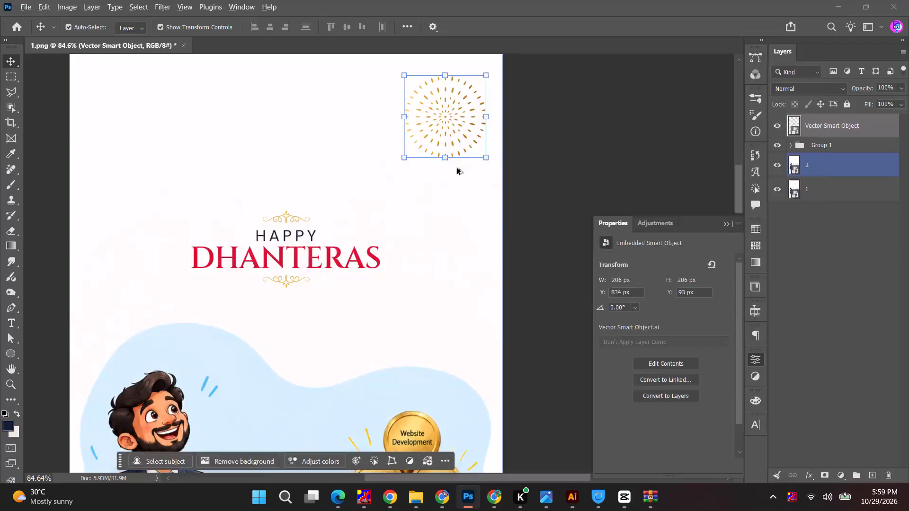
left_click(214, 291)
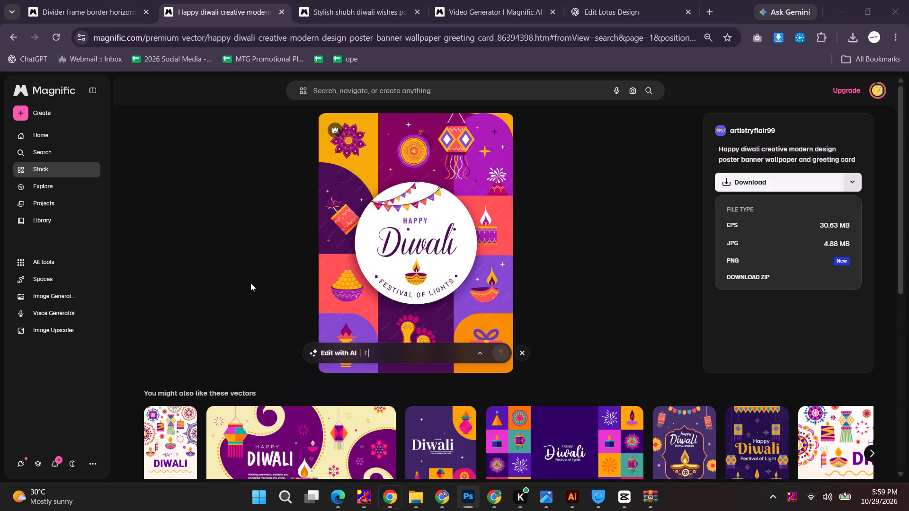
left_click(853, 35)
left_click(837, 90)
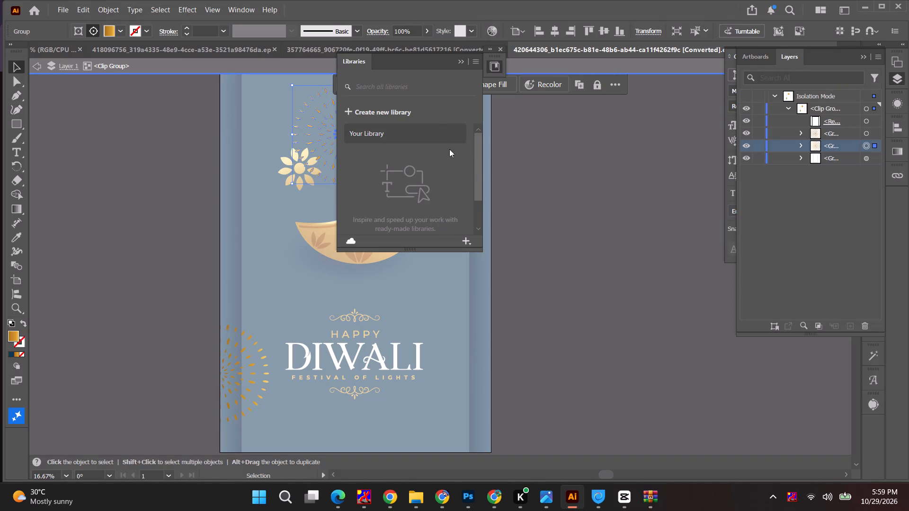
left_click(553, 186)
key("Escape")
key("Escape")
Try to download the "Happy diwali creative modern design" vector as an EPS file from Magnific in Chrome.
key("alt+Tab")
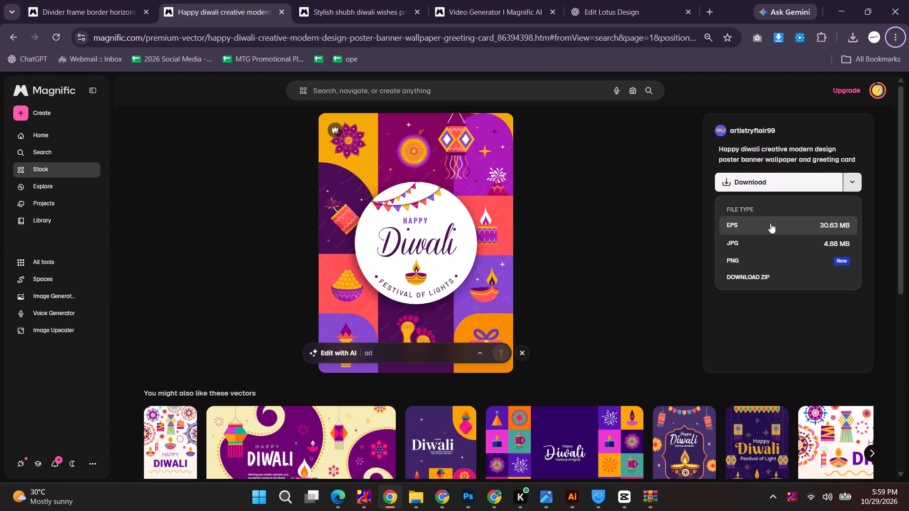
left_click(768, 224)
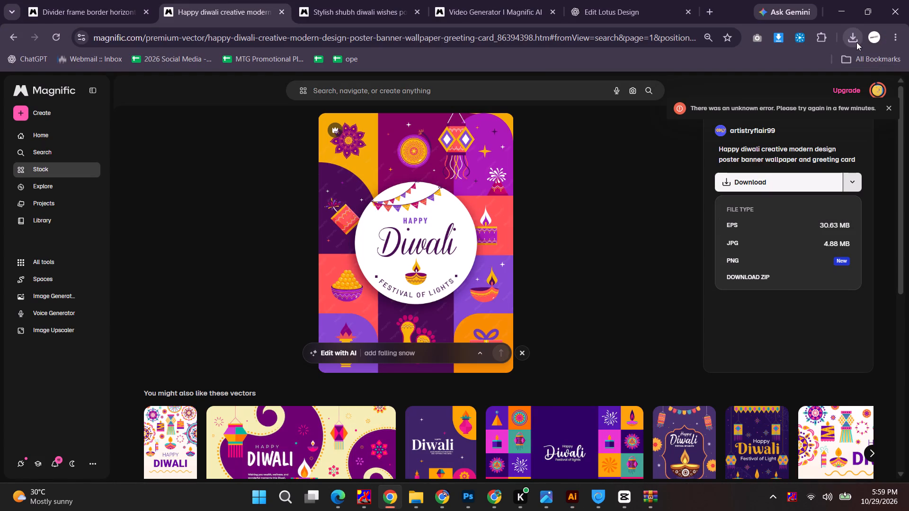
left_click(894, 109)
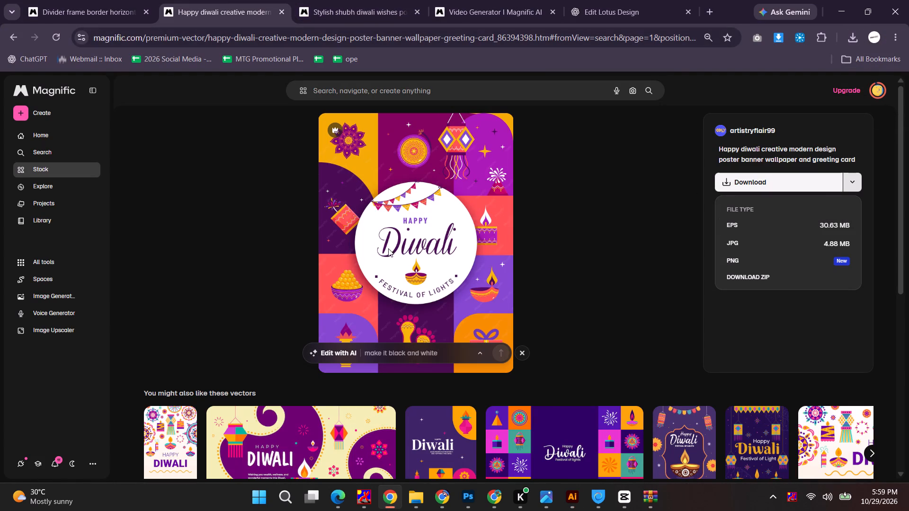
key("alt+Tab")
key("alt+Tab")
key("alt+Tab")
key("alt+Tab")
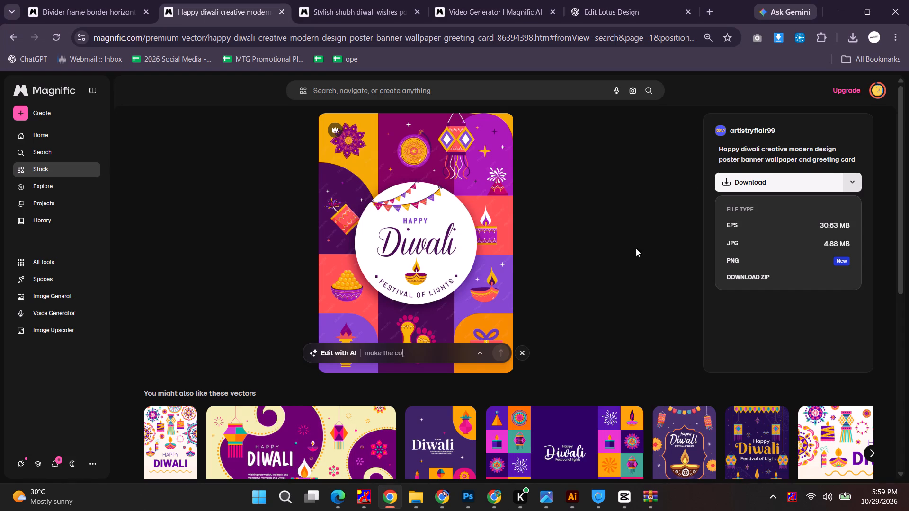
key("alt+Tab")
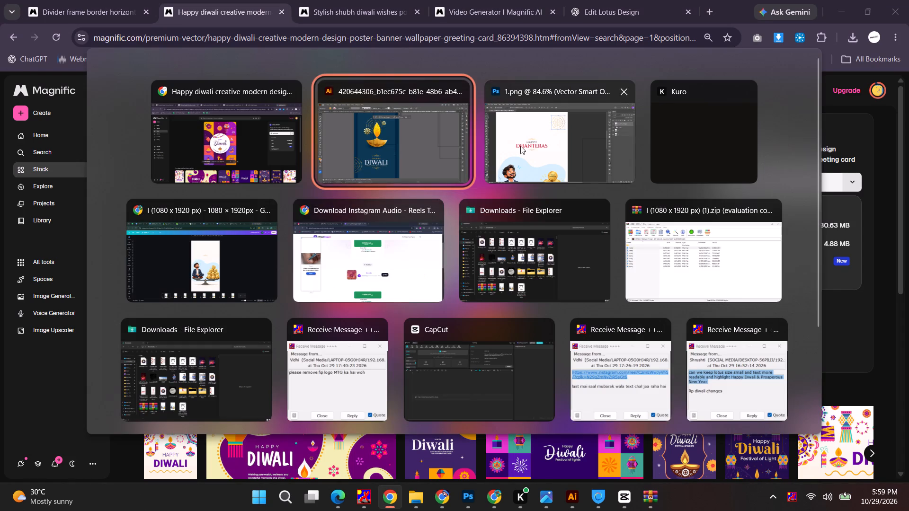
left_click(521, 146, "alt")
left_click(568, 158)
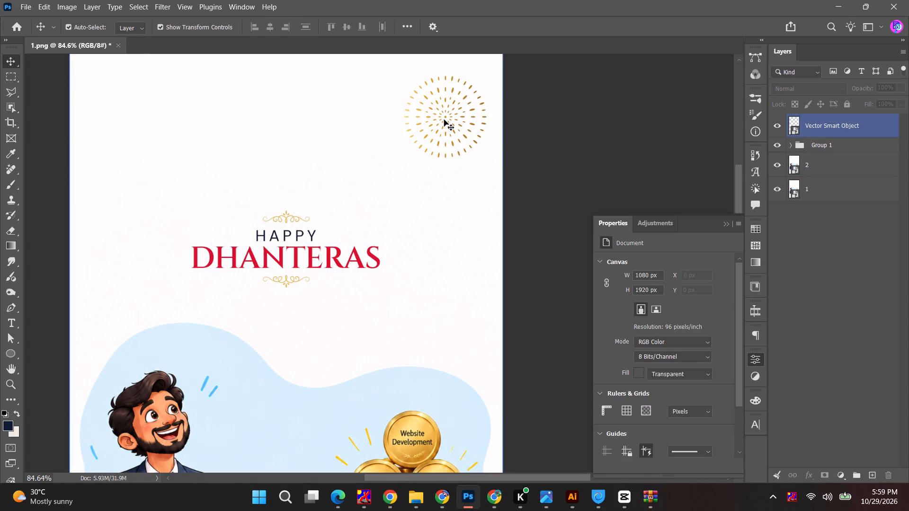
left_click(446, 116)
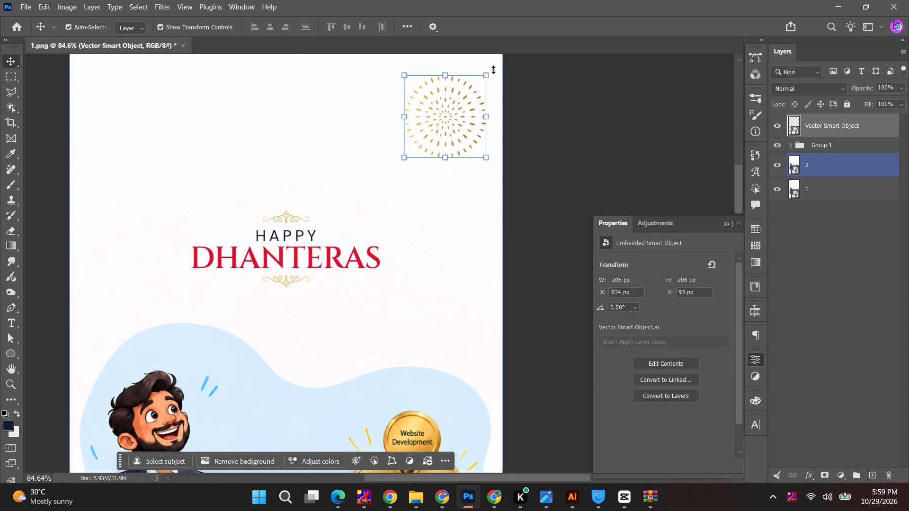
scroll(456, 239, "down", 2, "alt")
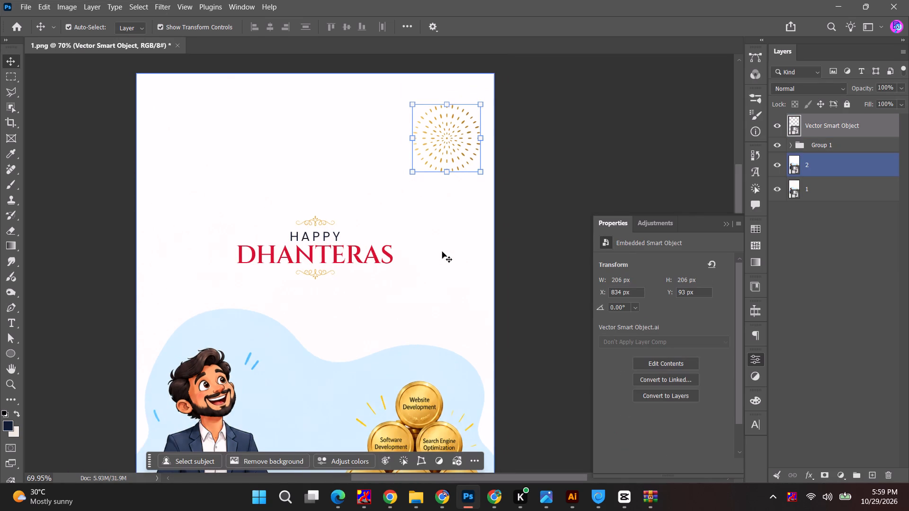
Open the Canva link in the FQI story row of the "2026 Social Media - Creative Designing" sheet in Chrome.
key("alt+Tab")
left_click(353, 131, "alt")
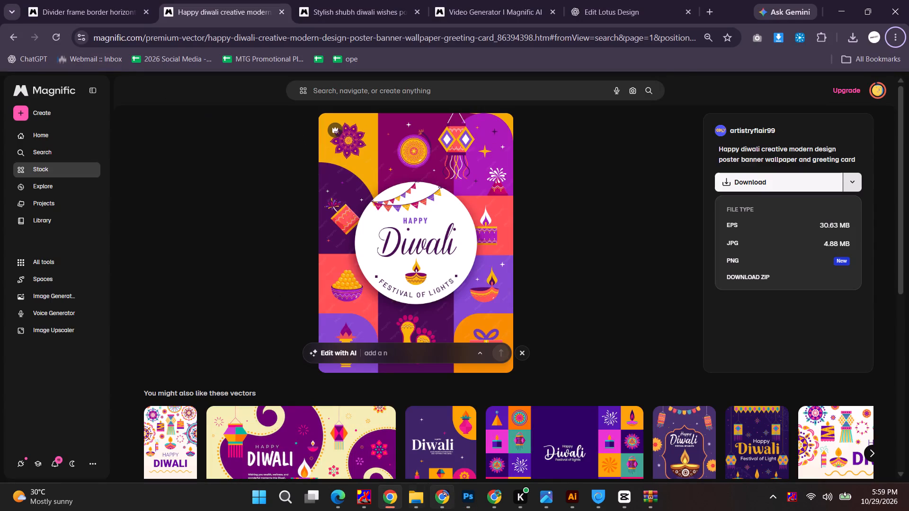
left_click(490, 502)
left_click(25, 0)
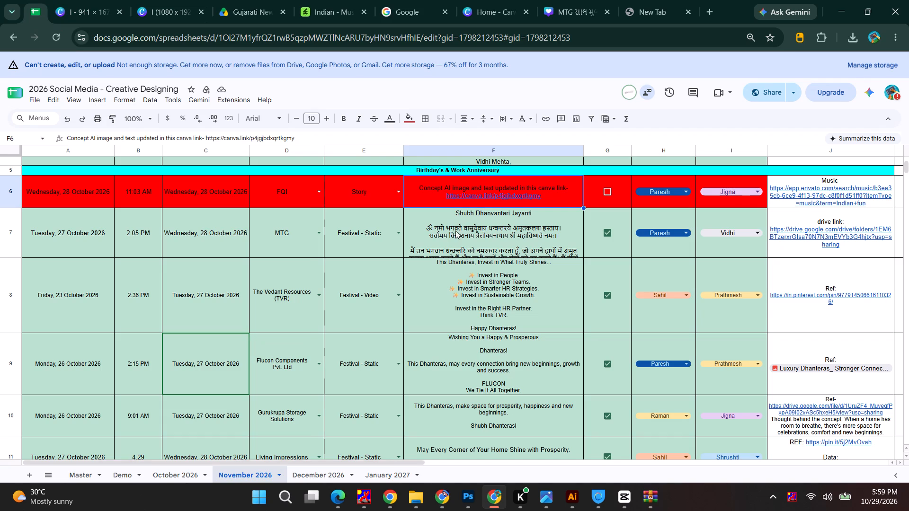
left_click(495, 232)
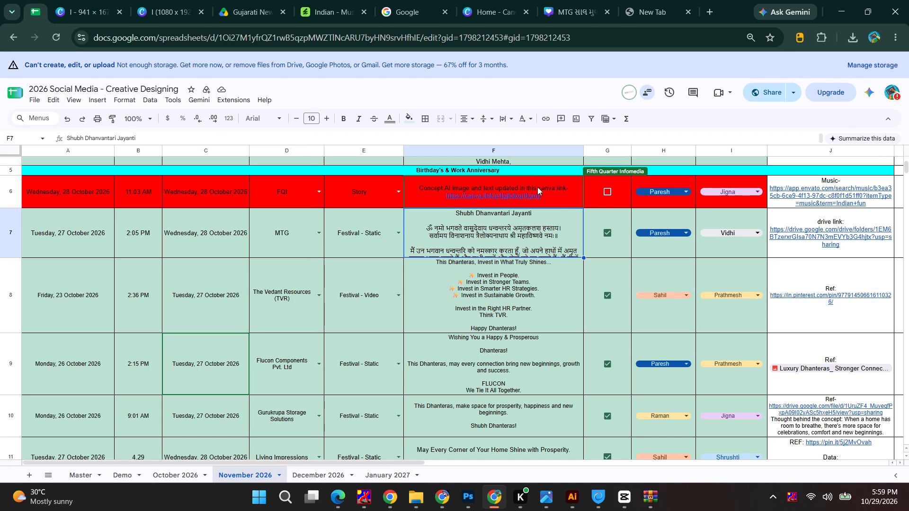
left_click(506, 185)
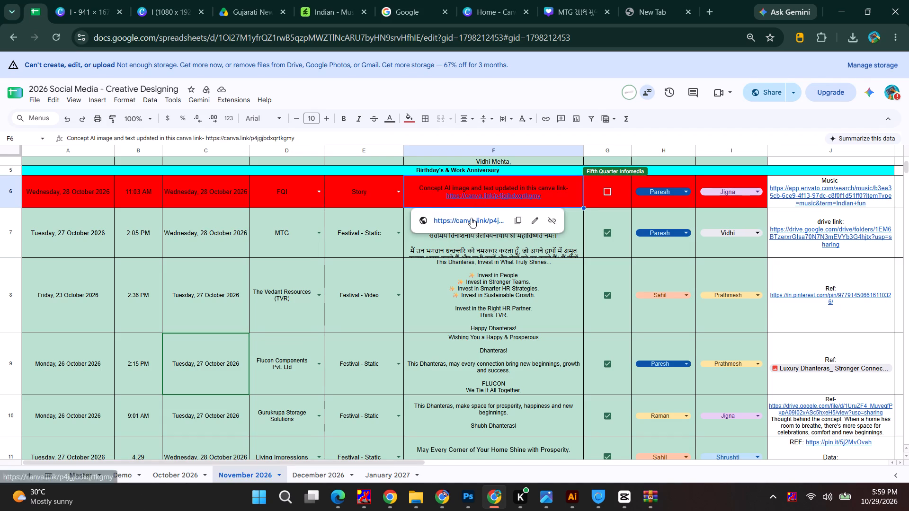
left_click(471, 218)
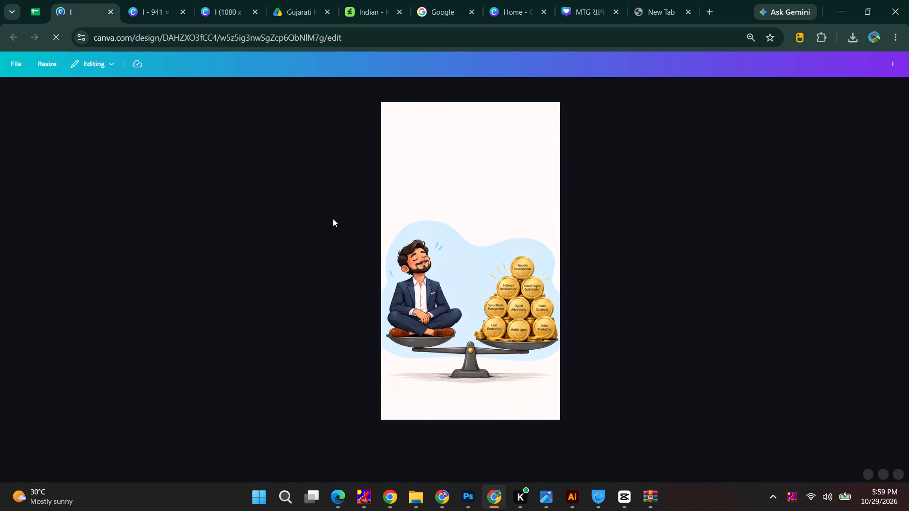
Review pages 2 to 8 of the Canva design for the story's artwork and text sequence.
left_click(298, 444)
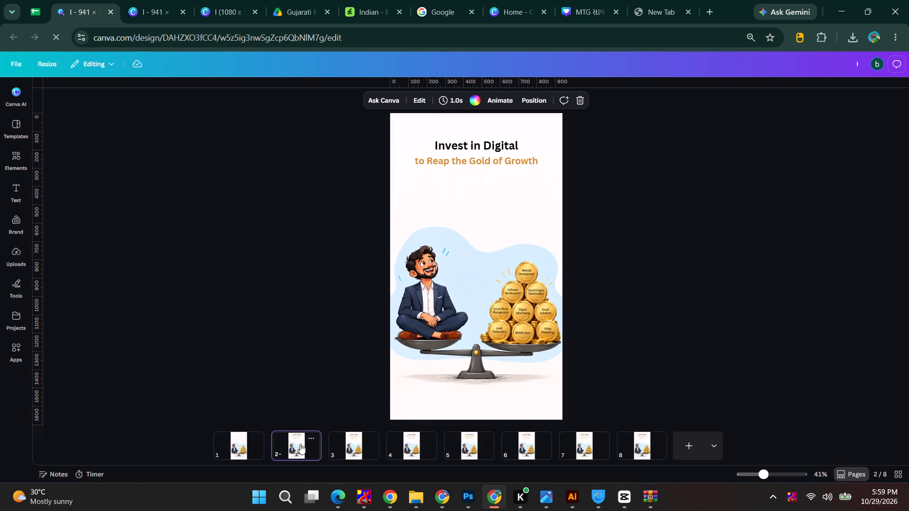
left_click(343, 440)
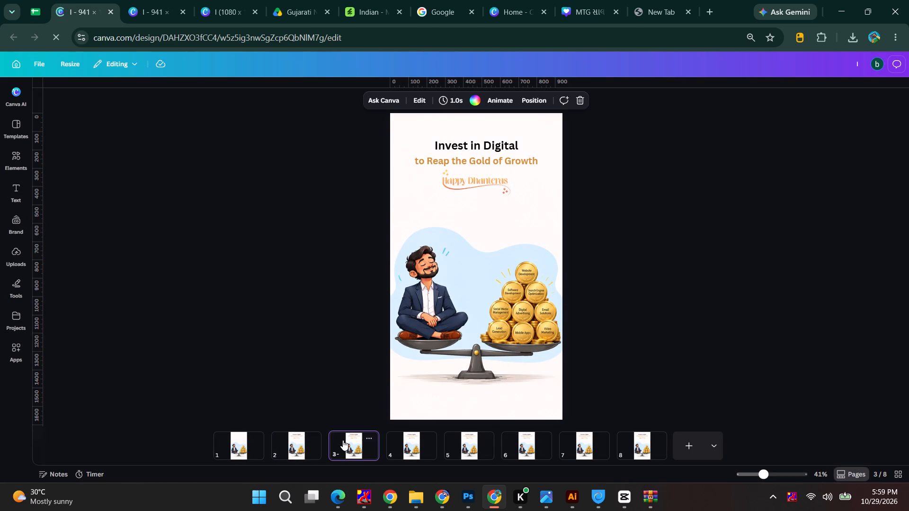
left_click(407, 444)
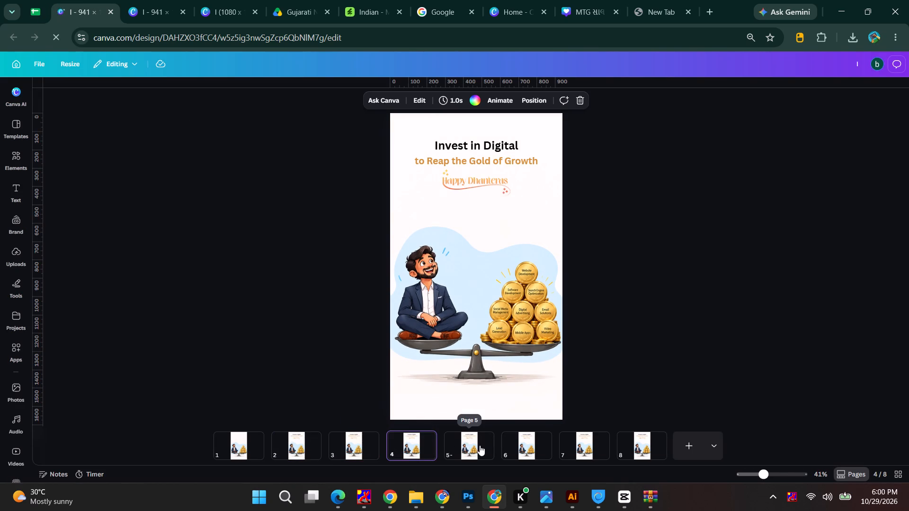
left_click(461, 442)
left_click(540, 452)
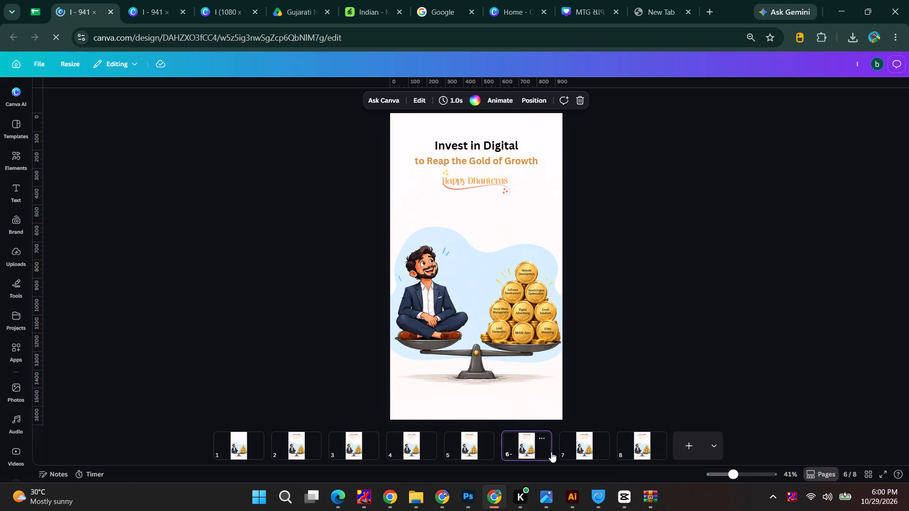
left_click(586, 452)
left_click(631, 442)
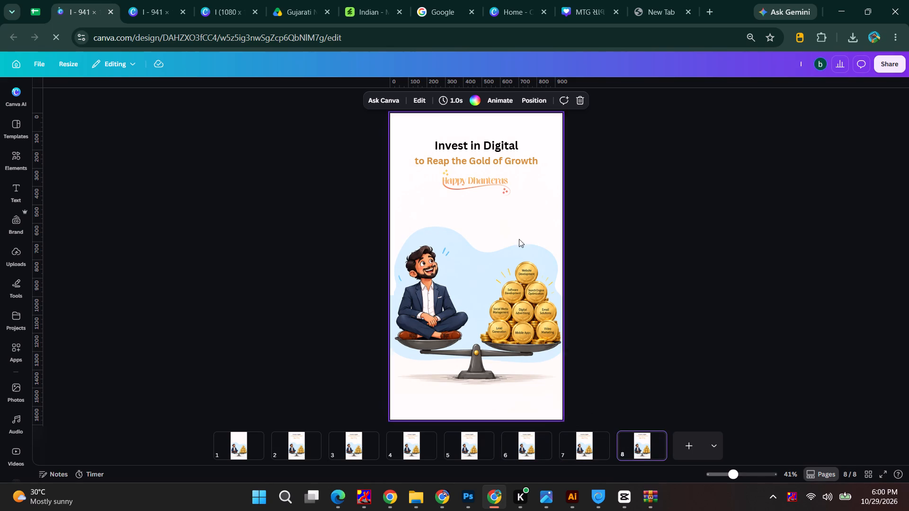
Copy "Invest in Digital" from Canva page 8 and put it in a duplicate of the HAPPY text above the Photoshop greeting.
double_click(470, 144)
key("ctrl+c")
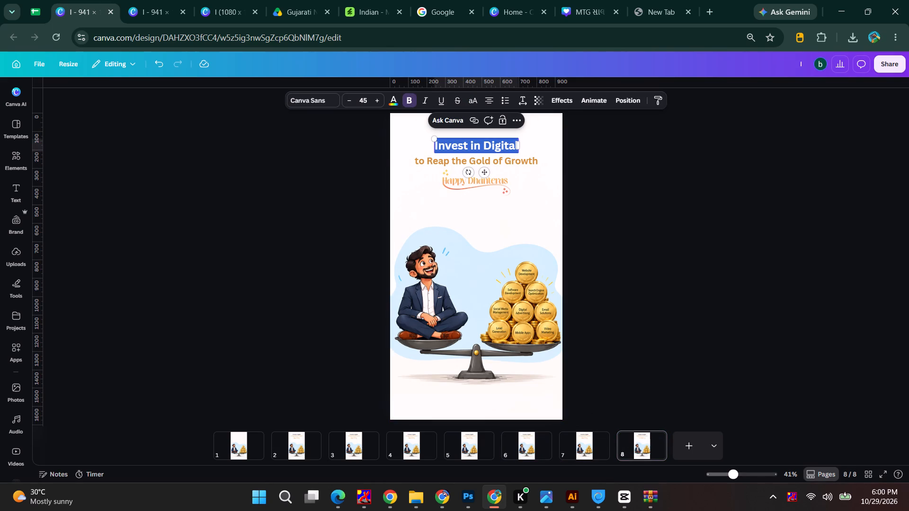
key("alt+Tab")
left_click(508, 153, "alt")
left_click(317, 237)
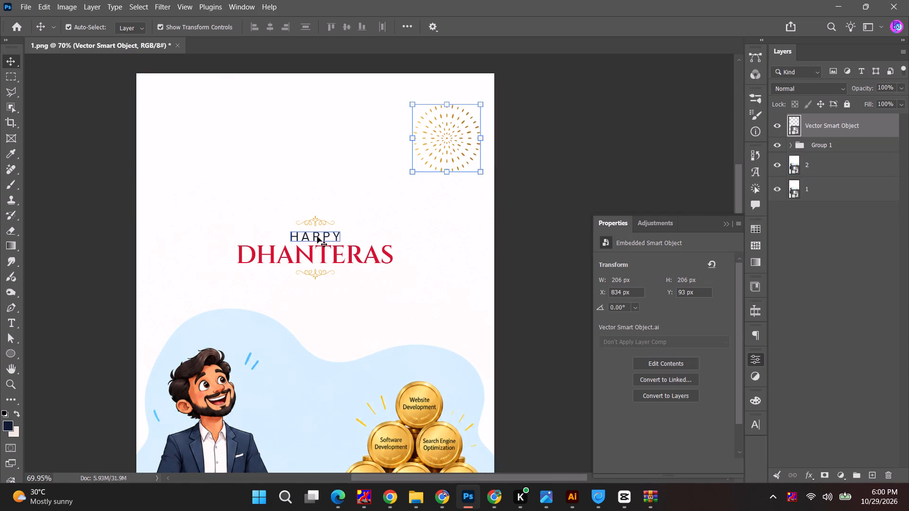
left_click_drag(328, 237, 330, 167, "alt")
double_click(330, 167)
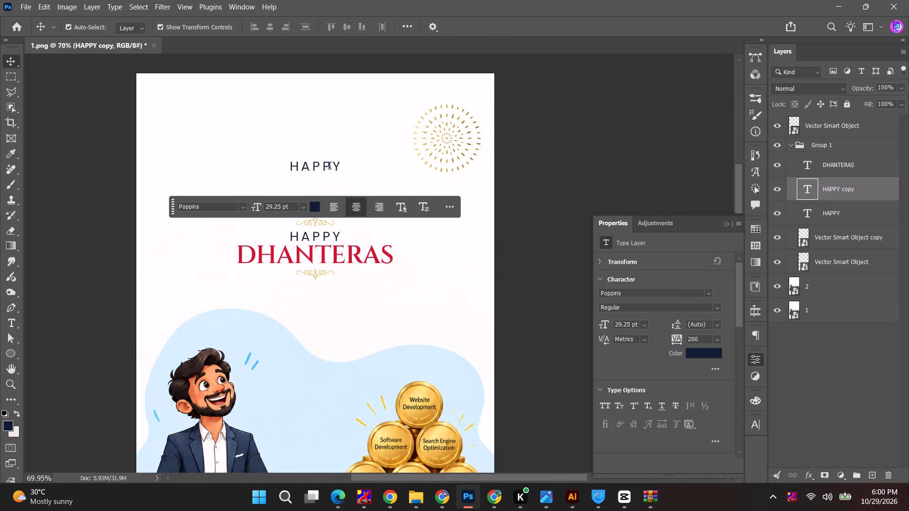
key("ctrl+v")
key("ctrl+a")
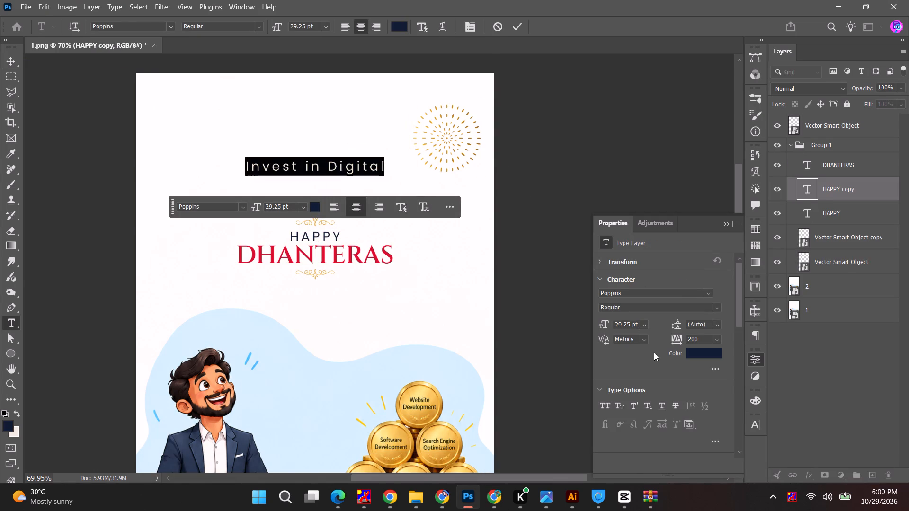
Duplicate the "Invest in Digital" text just below itself in Photoshop and replace the copy's text with Canva's "to Reap the Gold of Growth".
key("alt+Tab")
left_click(426, 165)
key("alt+Tab")
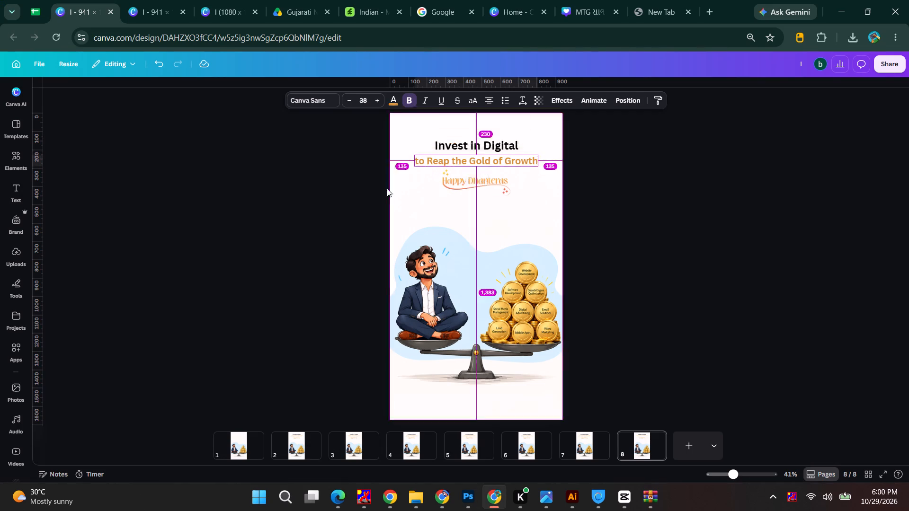
key("alt+Tab")
double_click(450, 165)
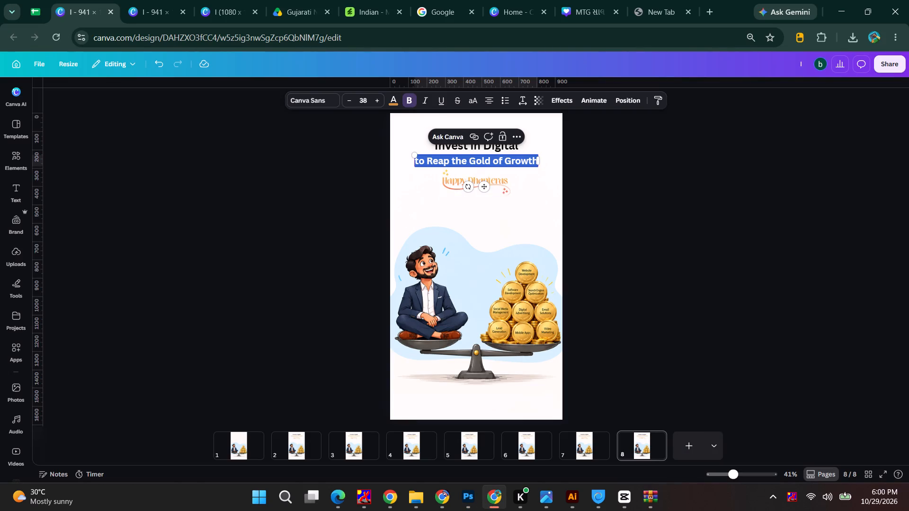
key("ctrl+c")
key("ctrl+c")
key("alt+Tab")
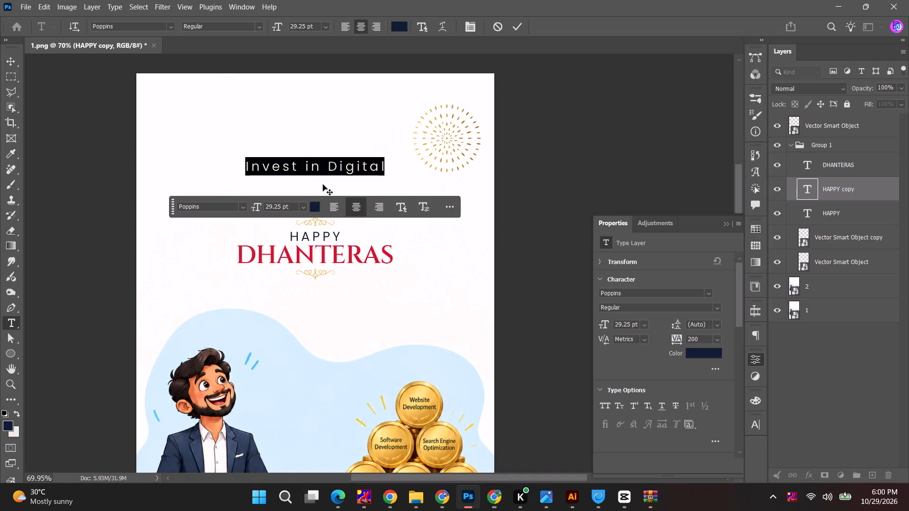
left_click(517, 25)
left_click(541, 131)
left_click_drag(358, 165, 358, 198, "alt")
left_click_drag(357, 200, 358, 187)
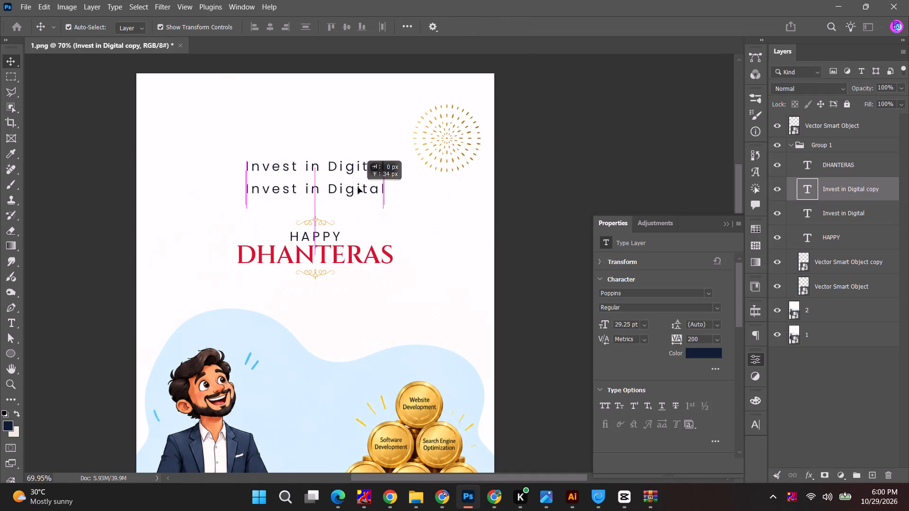
left_click_drag(358, 187, 358, 186)
double_click(358, 186)
key("ctrl+v")
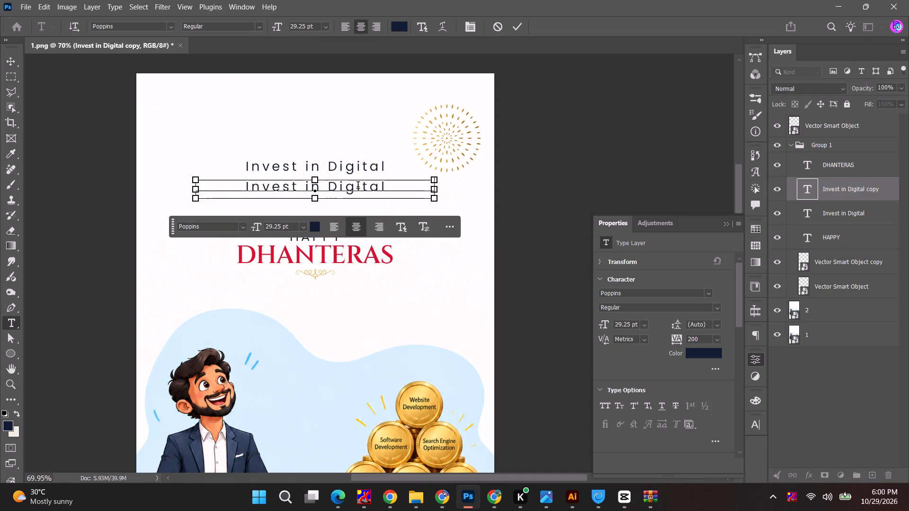
key("ctrl+a")
Style the "to Reap the Gold of Growth" text with tracking 60, DHANTERAS's red #da102d and the SemiBold weight.
left_click(710, 337)
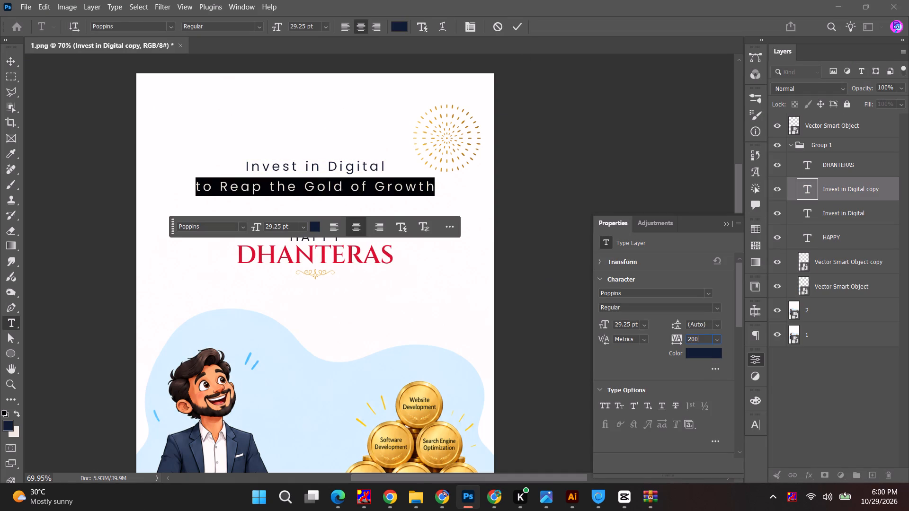
scroll(709, 337, "down", 7)
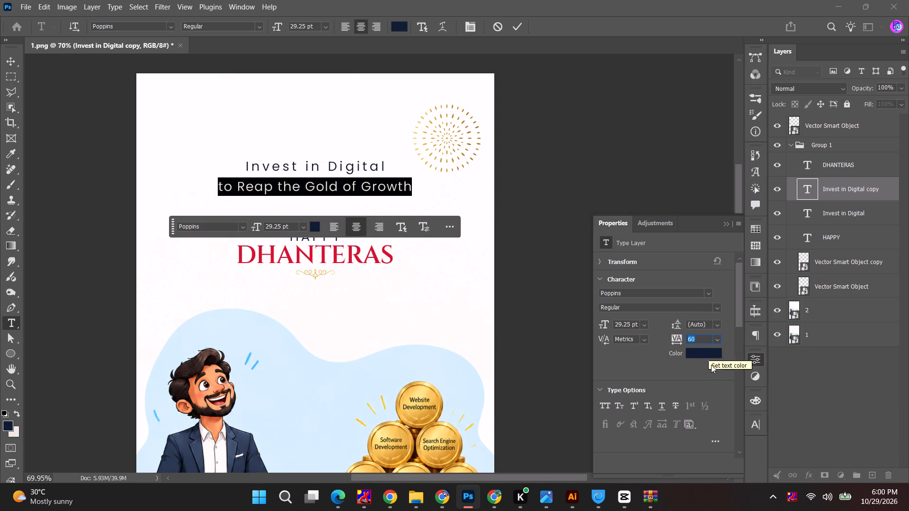
left_click(704, 357)
left_click(350, 255)
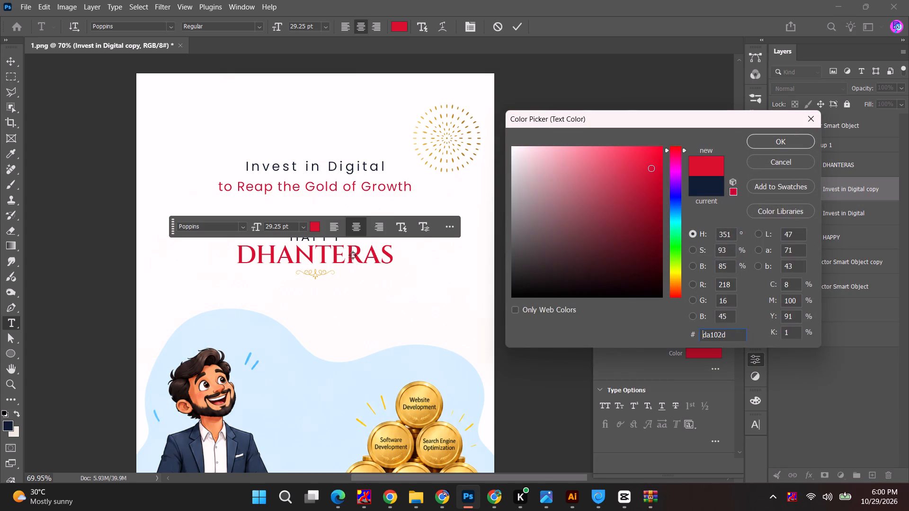
left_click(801, 142)
left_click(715, 308)
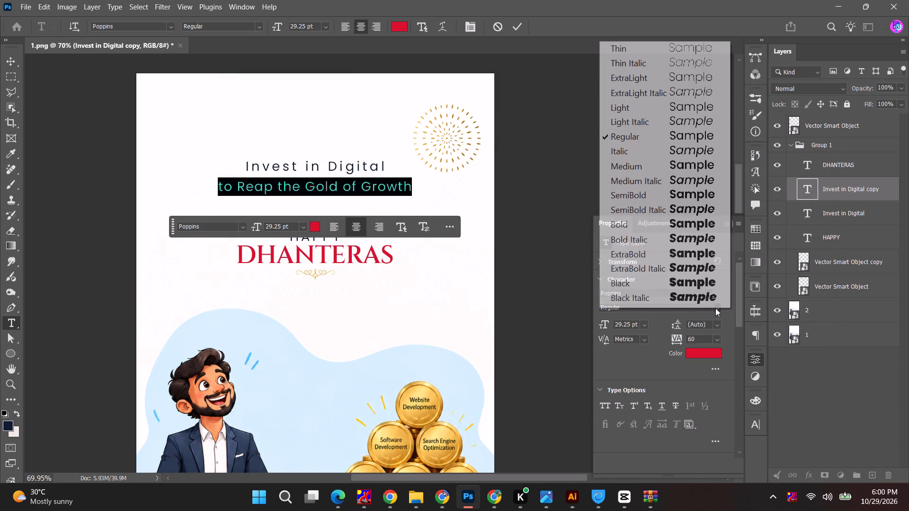
left_click(663, 194)
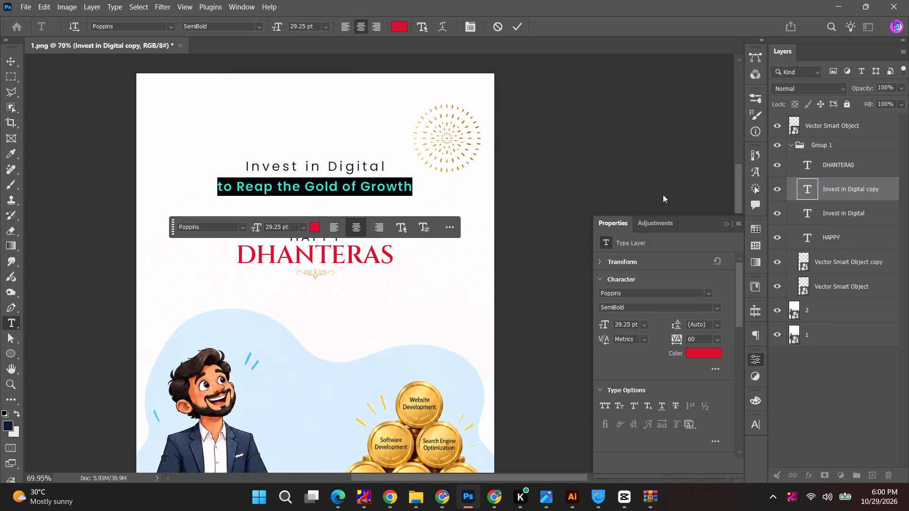
Set the "to Reap the Gold of Growth" text's tracking to 40 and its font size to 33 pt.
left_click(698, 339)
scroll(698, 339, "down", 1)
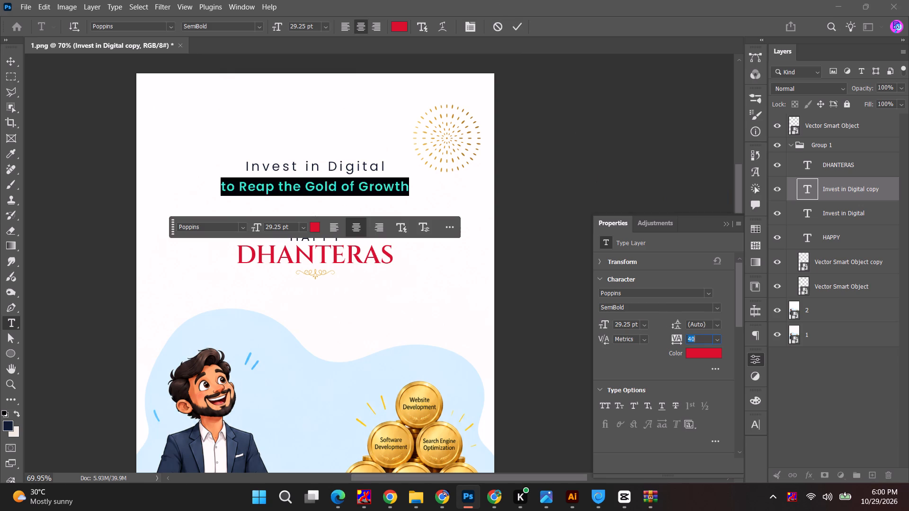
left_click(627, 325)
scroll(627, 326, "up", 4)
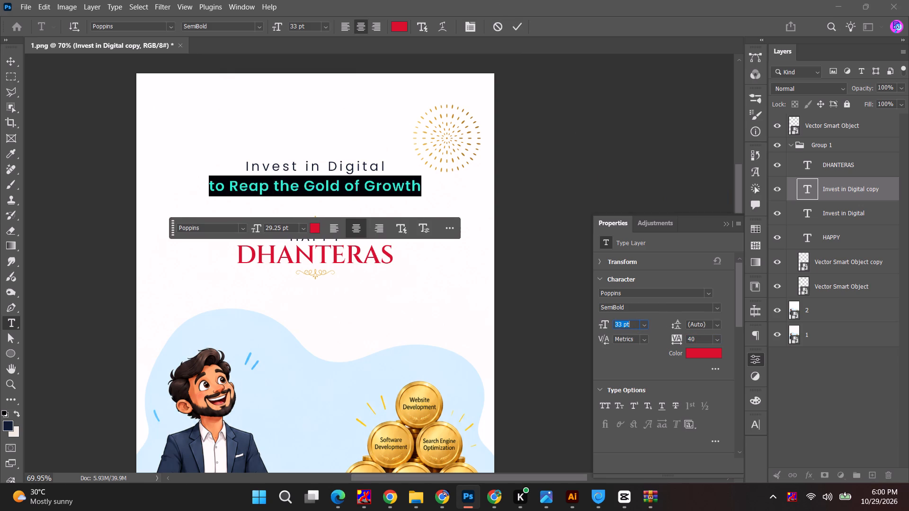
left_click(524, 28)
left_click(556, 158)
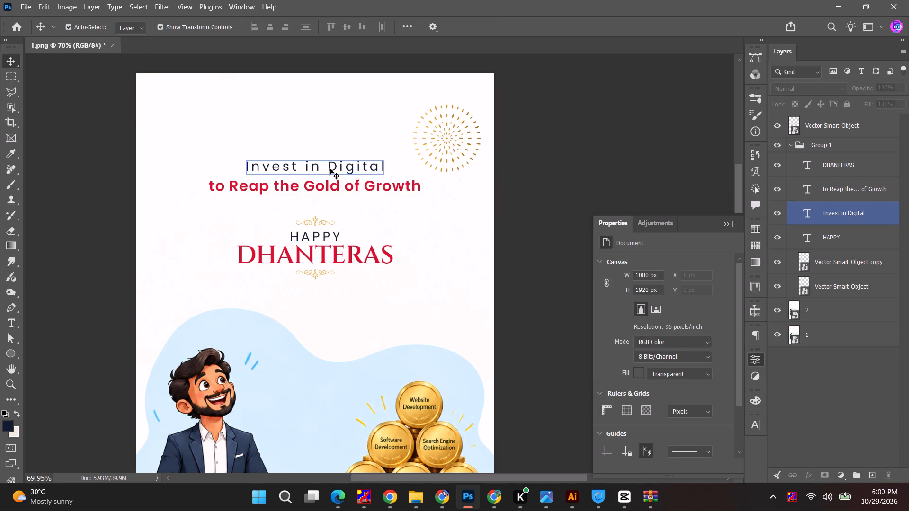
Move the "Invest in Digital" text slightly upward, widening the gap above the red line.
left_click_drag(330, 168, 330, 163)
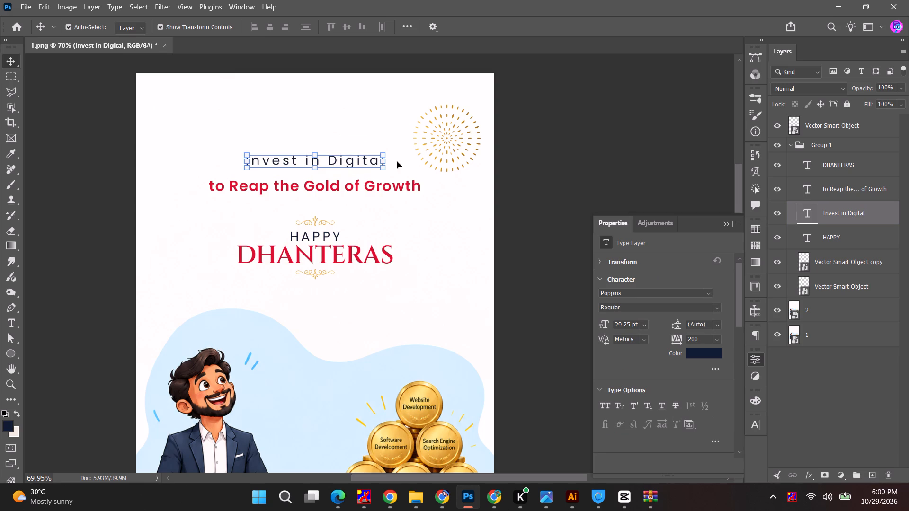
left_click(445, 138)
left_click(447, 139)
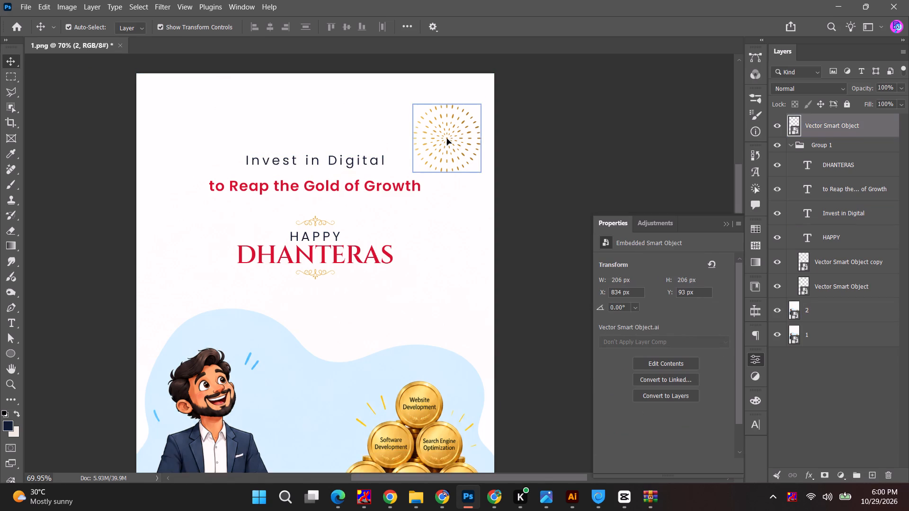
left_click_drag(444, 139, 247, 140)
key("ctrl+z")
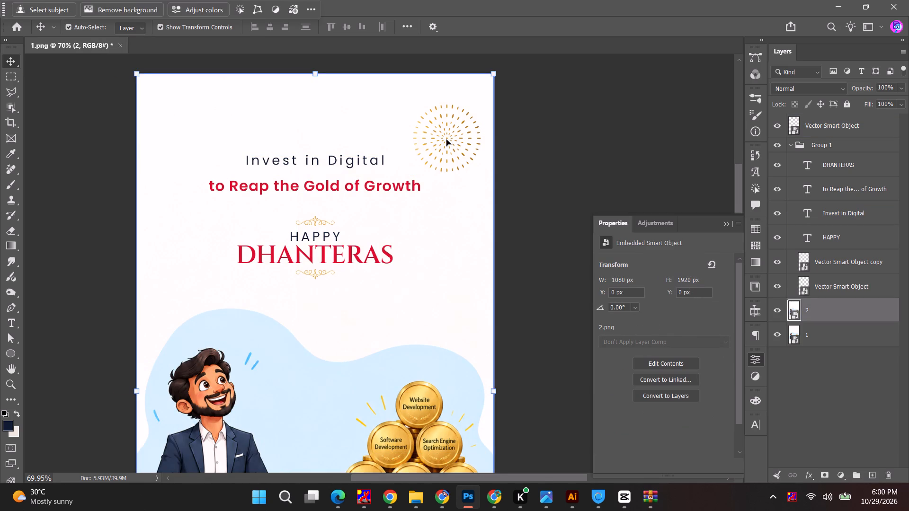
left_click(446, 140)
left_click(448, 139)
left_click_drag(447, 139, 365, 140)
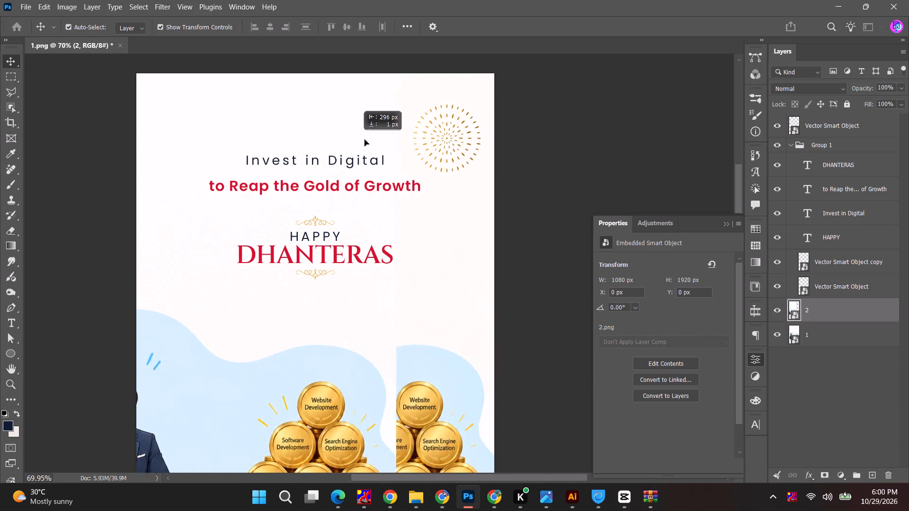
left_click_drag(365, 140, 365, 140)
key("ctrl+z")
Move the gold firework burst to the artboard's upper-left corner, at about X 24 px and Y 51 px.
left_click(446, 140)
left_click(447, 139)
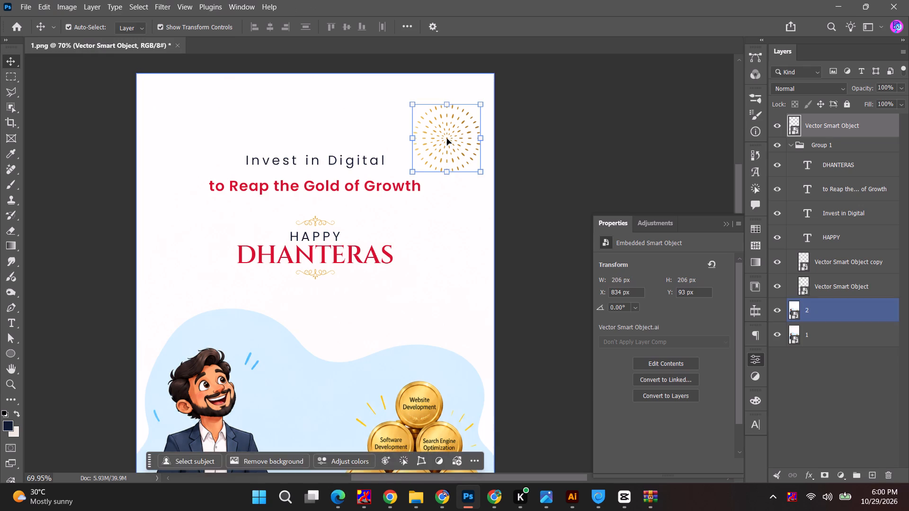
left_click_drag(447, 139, 178, 127)
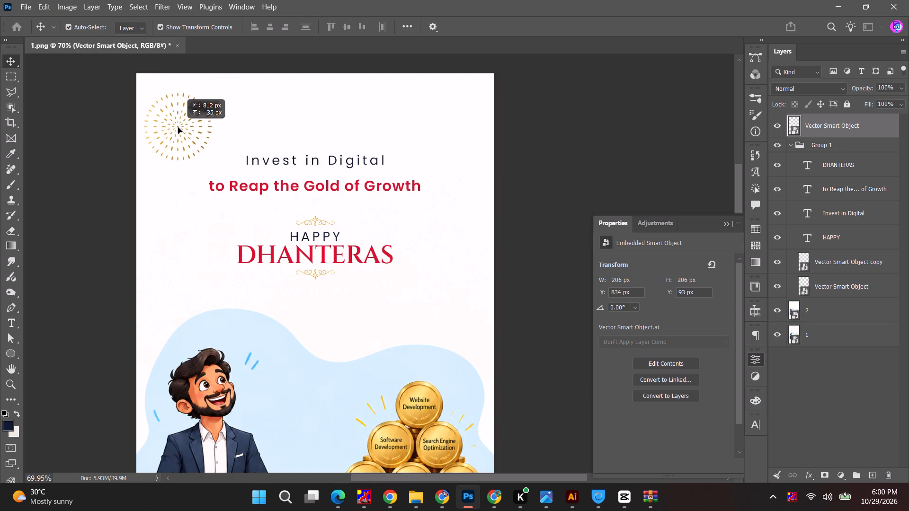
left_click_drag(178, 127, 178, 125)
left_click(561, 182)
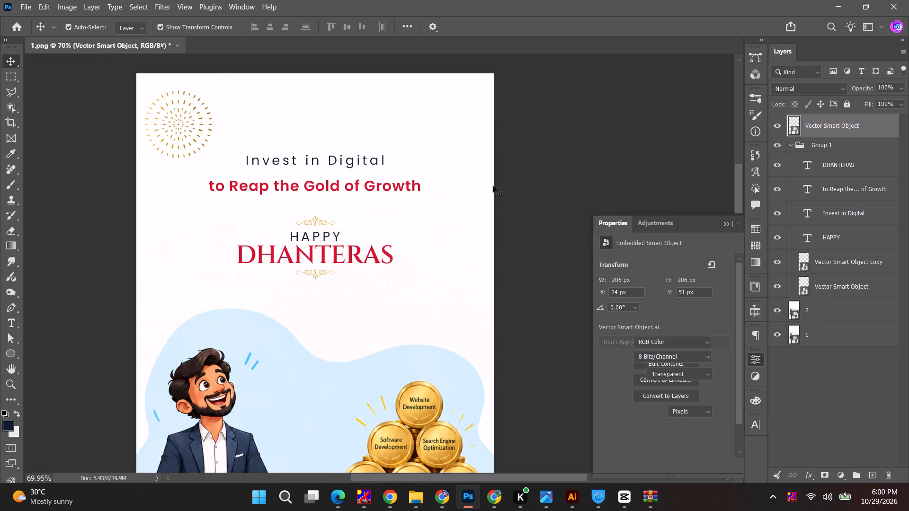
Switch to the Canva design in Chrome and open page 8 for editing as video.
key("alt+Tab")
left_click(500, 137, "alt")
key("alt+Tab")
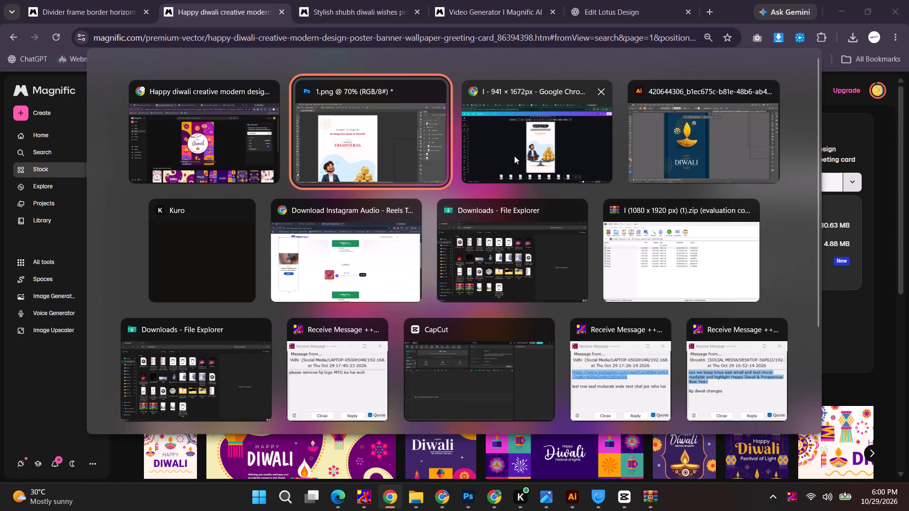
left_click(532, 152, "alt")
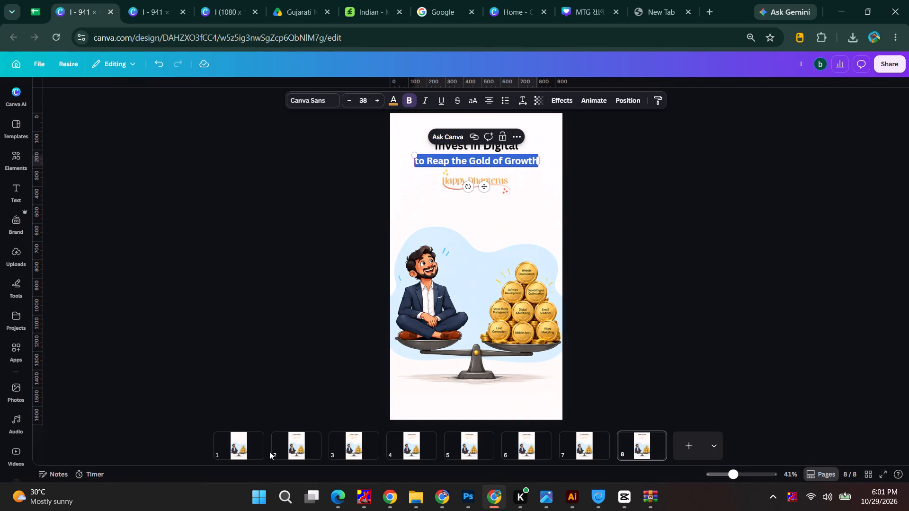
right_click(552, 386)
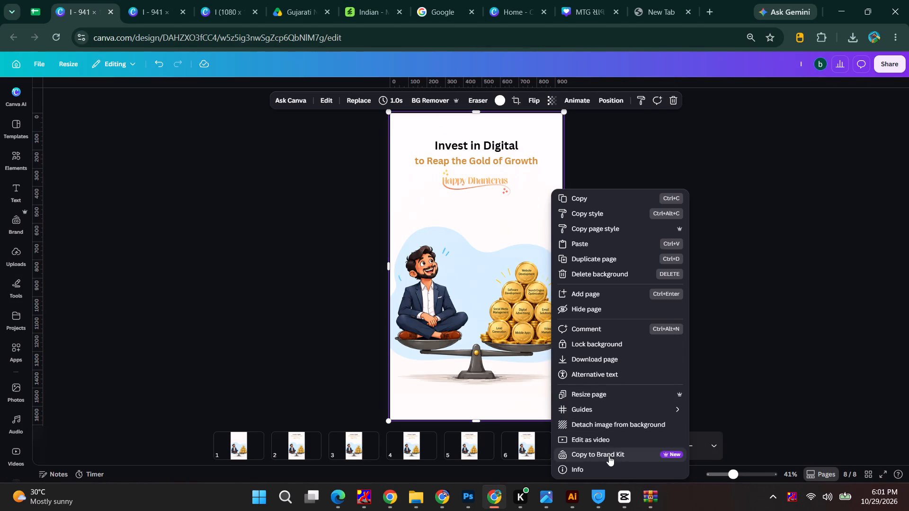
left_click(608, 439)
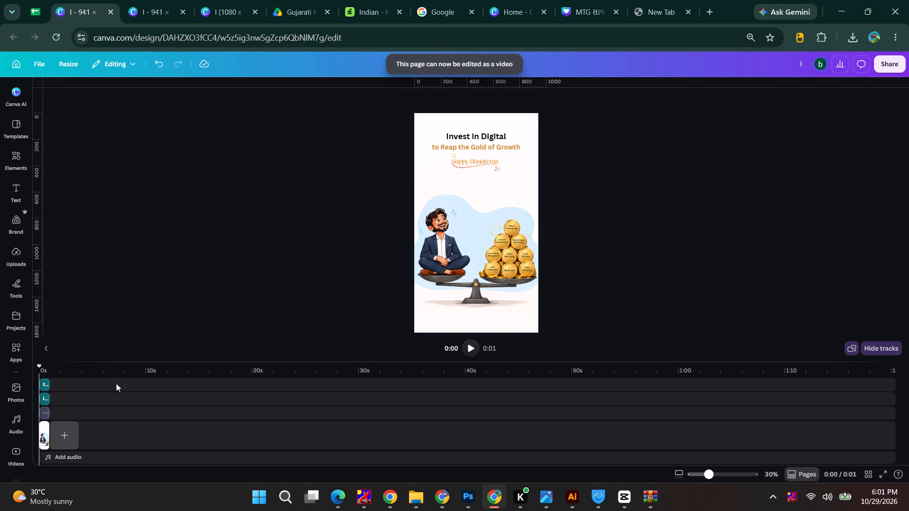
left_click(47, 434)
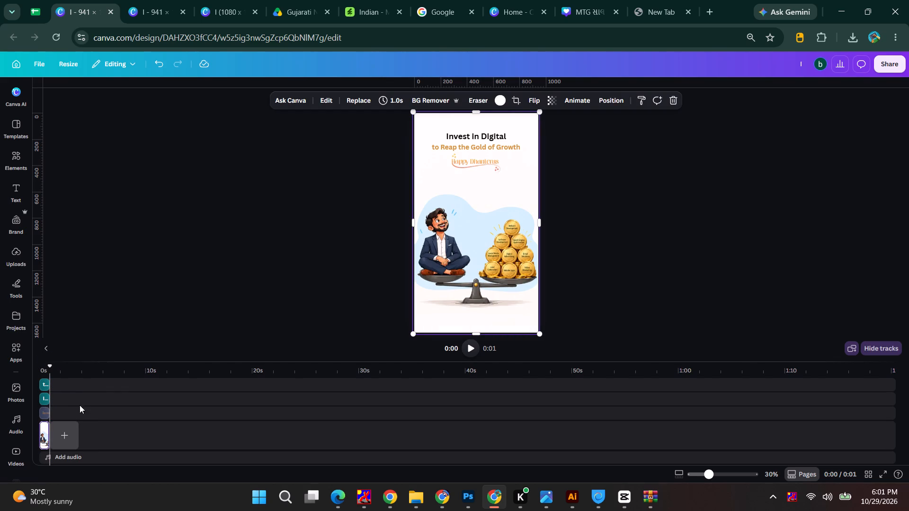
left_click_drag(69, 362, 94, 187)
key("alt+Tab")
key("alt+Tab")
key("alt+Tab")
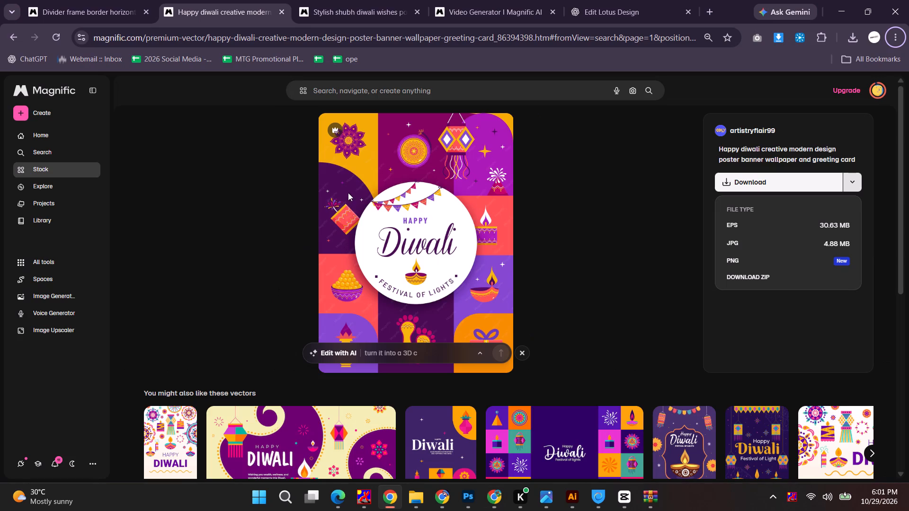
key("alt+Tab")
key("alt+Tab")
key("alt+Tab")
Search Canva's graphics elements for "FIREWORKS".
left_click(15, 160)
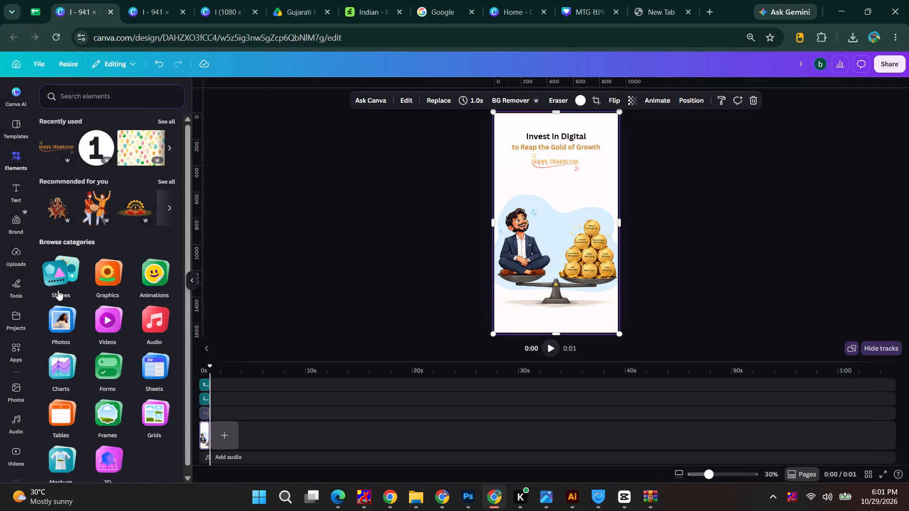
left_click(102, 258)
left_click(91, 112)
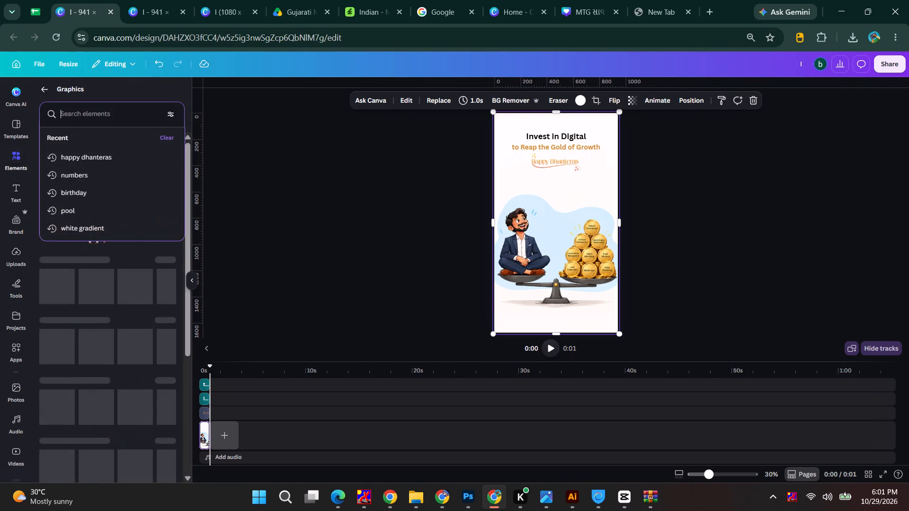
type("FIREF")
key("BackSpace")
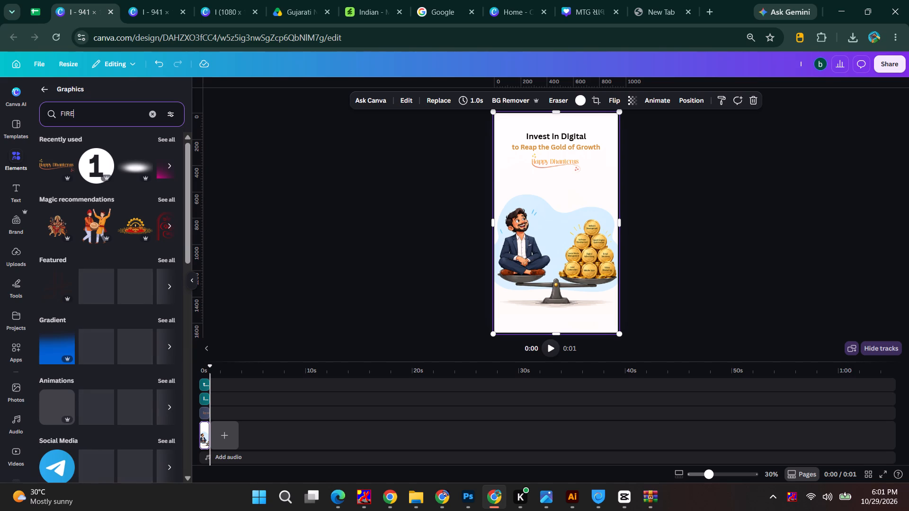
type("WORKS")
key("Return")
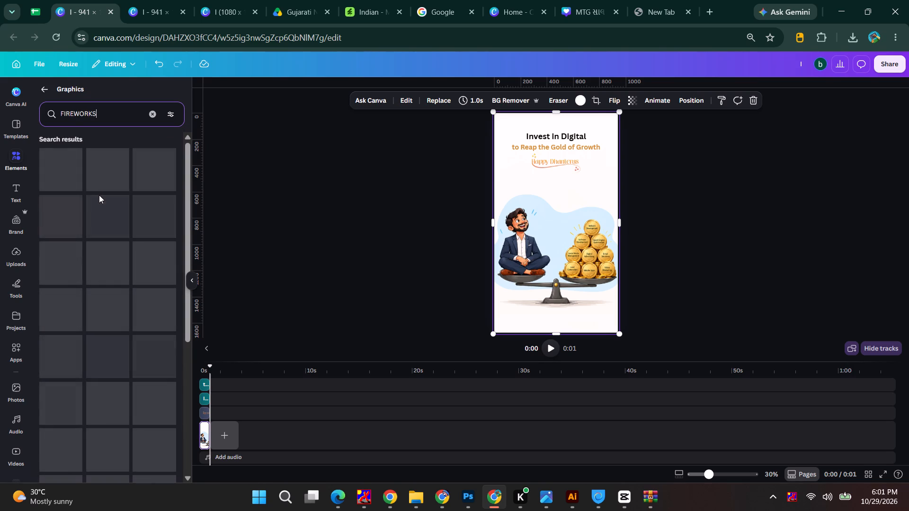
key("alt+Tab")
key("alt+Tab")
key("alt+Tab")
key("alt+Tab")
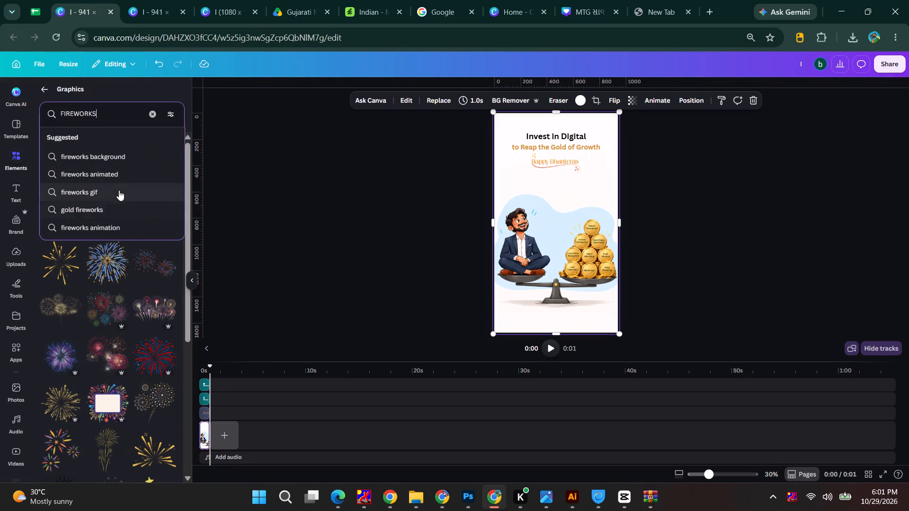
Browse the fireworks graphics and add a gold firework burst with thin rays and small stars to the page.
scroll(96, 289, "down", 8)
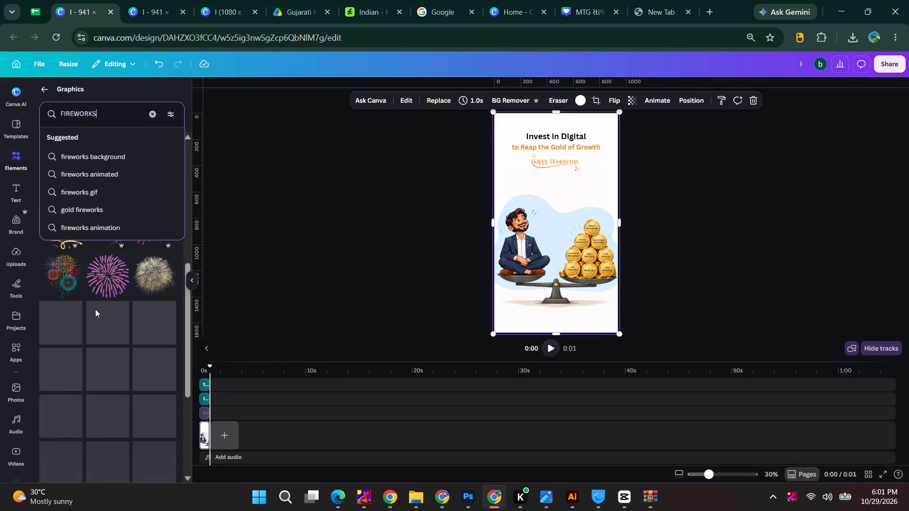
scroll(95, 309, "down", 5)
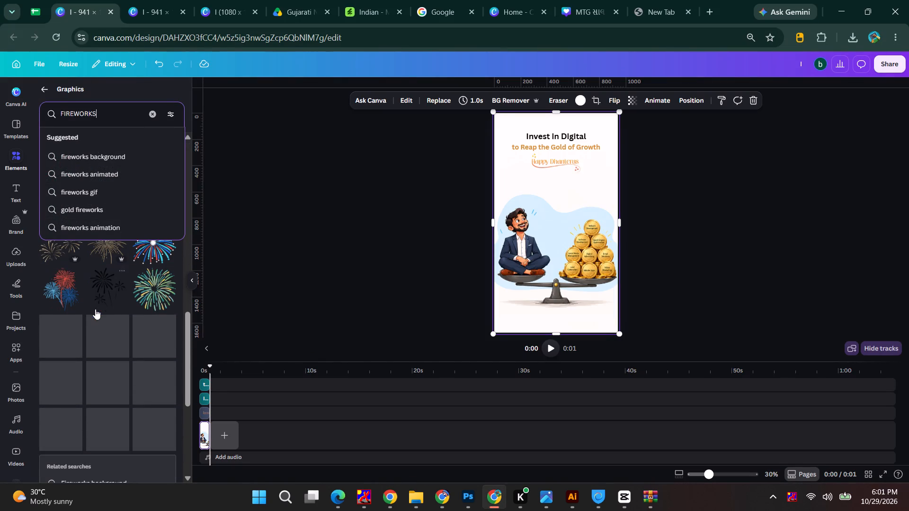
scroll(95, 309, "up", 2)
scroll(100, 377, "down", 5)
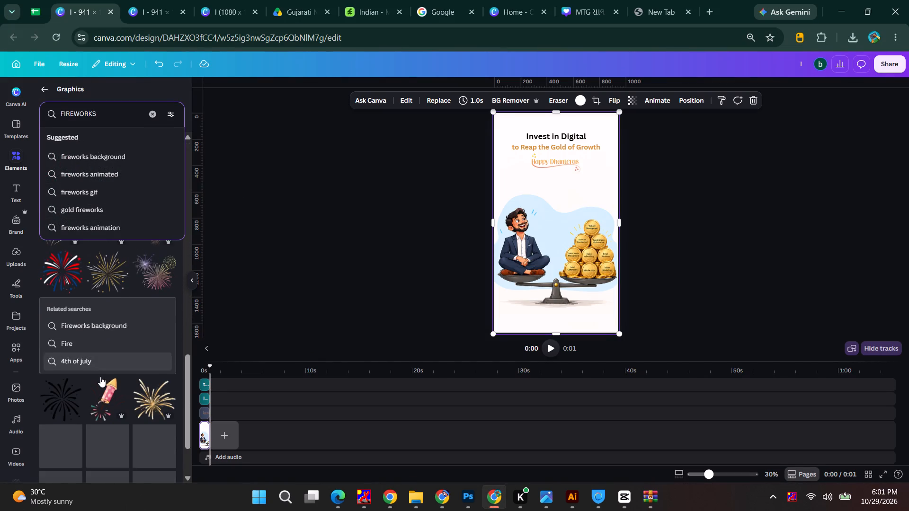
scroll(100, 377, "down", 4)
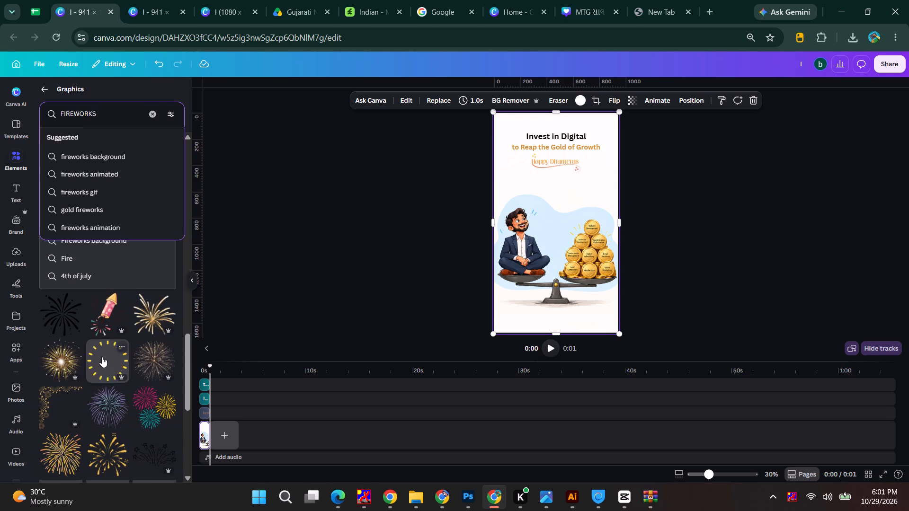
scroll(102, 361, "down", 3)
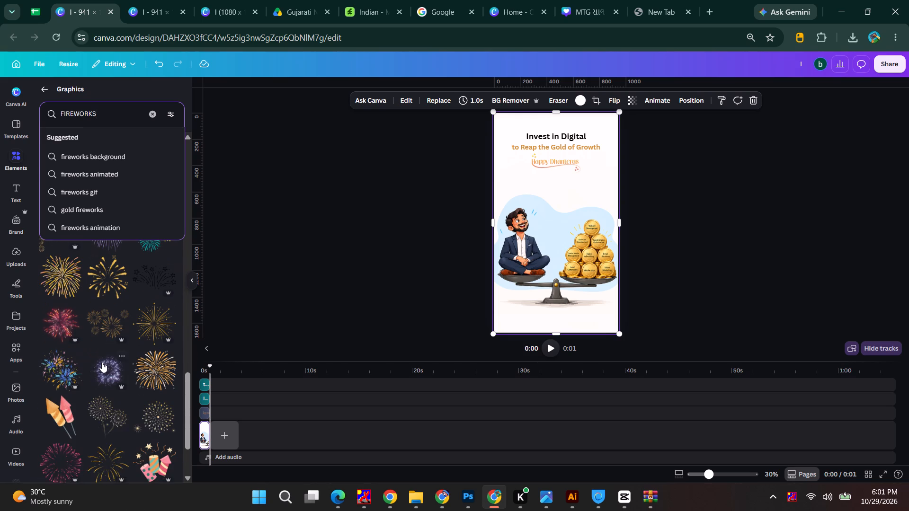
scroll(102, 362, "down", 3)
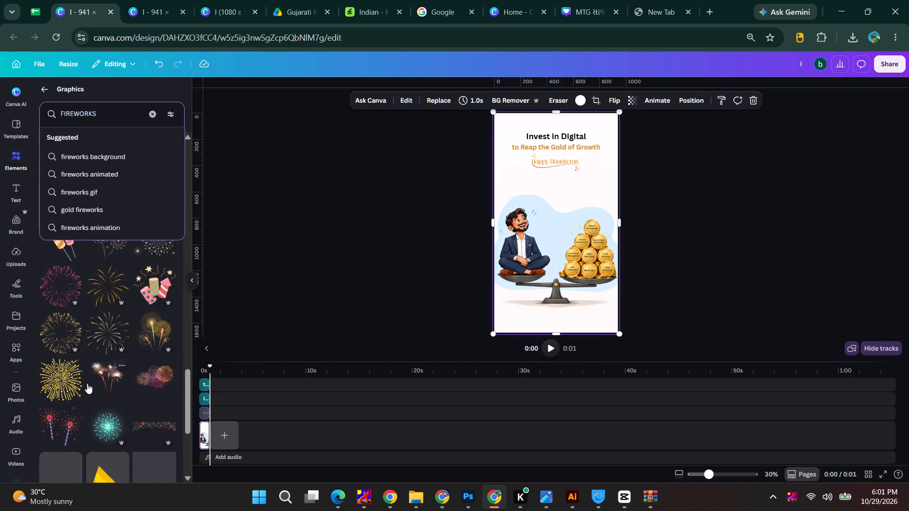
scroll(87, 384, "down", 3)
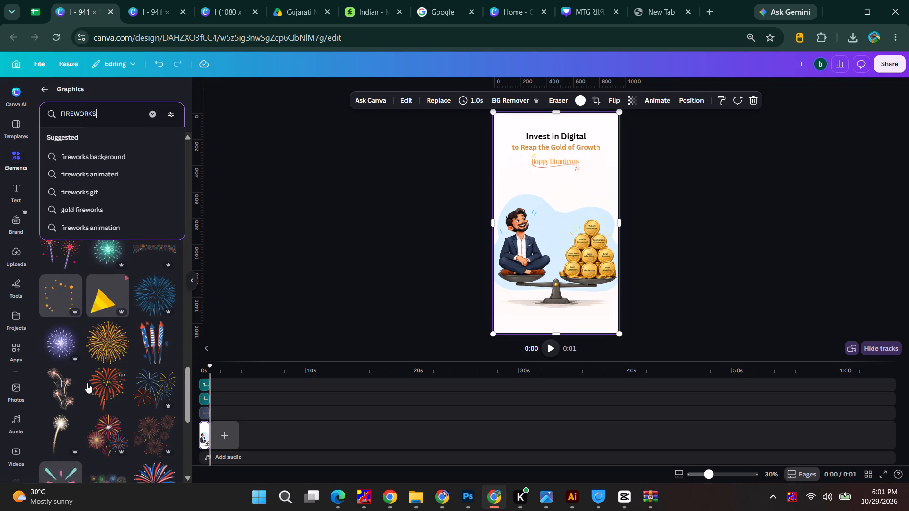
scroll(87, 383, "down", 6)
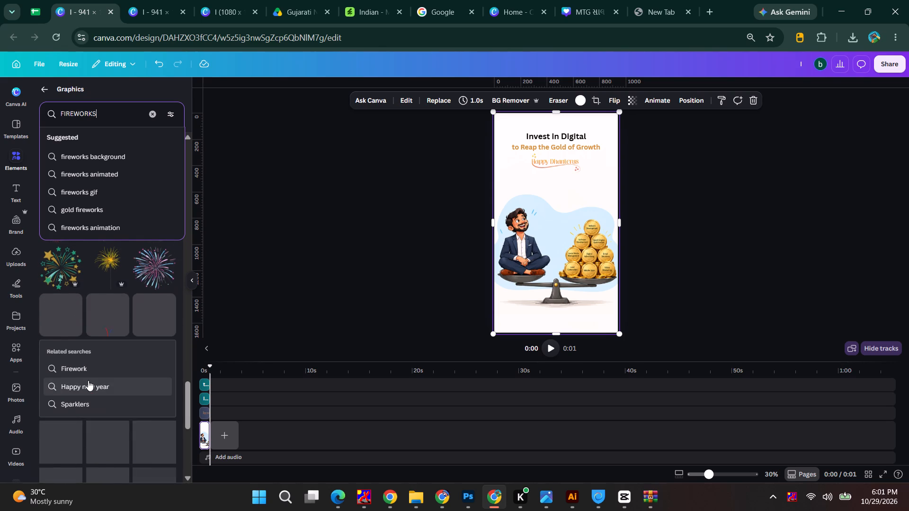
scroll(88, 380, "down", 4)
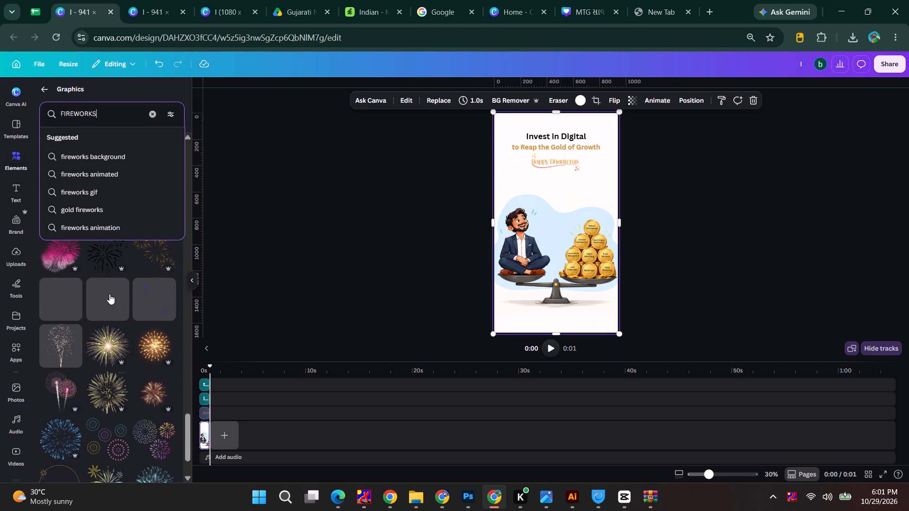
scroll(108, 364, "down", 4)
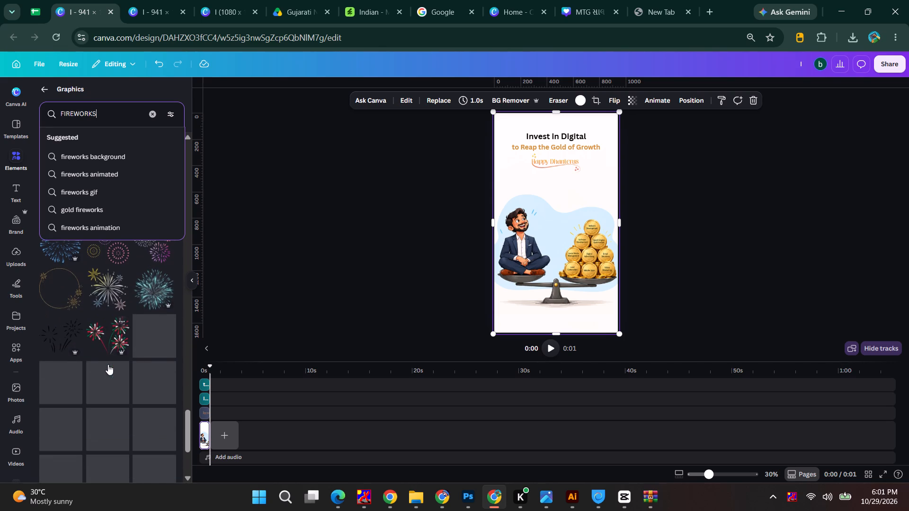
scroll(108, 364, "down", 2)
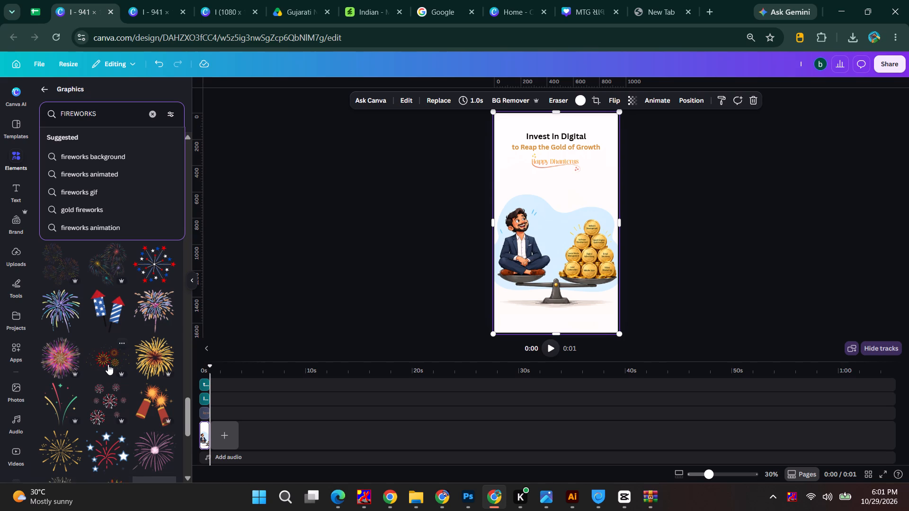
scroll(108, 364, "down", 3)
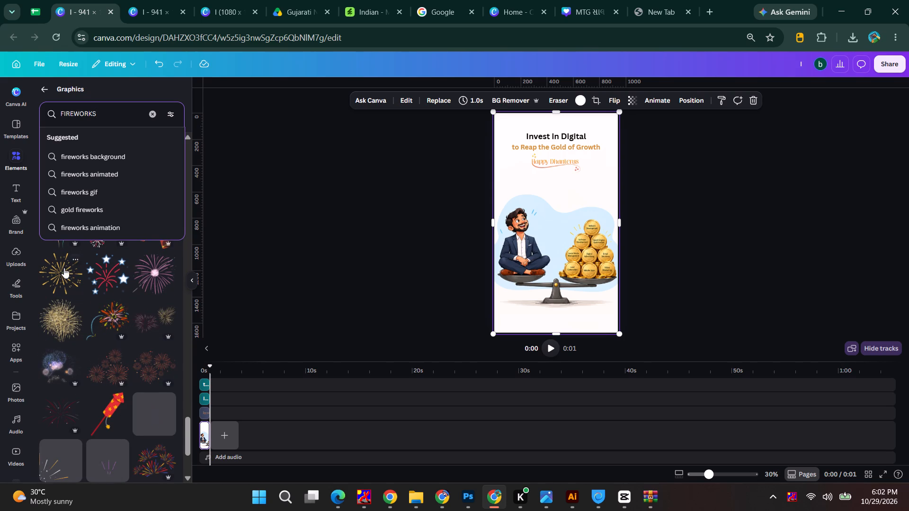
left_click(61, 272)
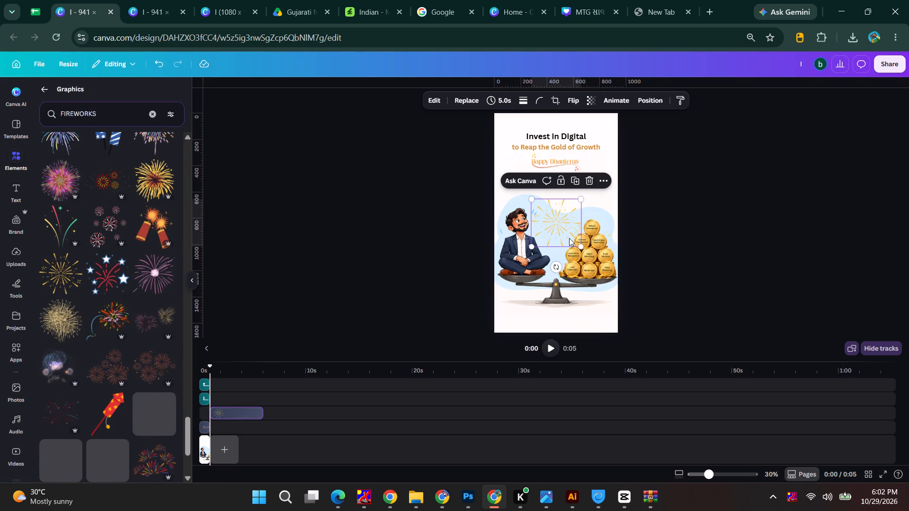
Shrink the gold firework burst and place it near the page's upper-left corner, beside the "Invest in Digital" headline.
left_click(582, 246, "alt+shift")
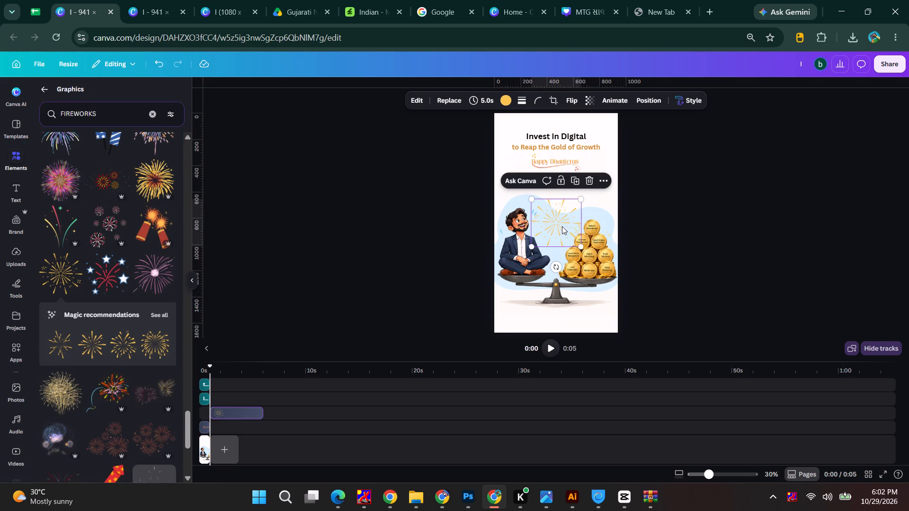
left_click_drag(559, 224, 522, 136)
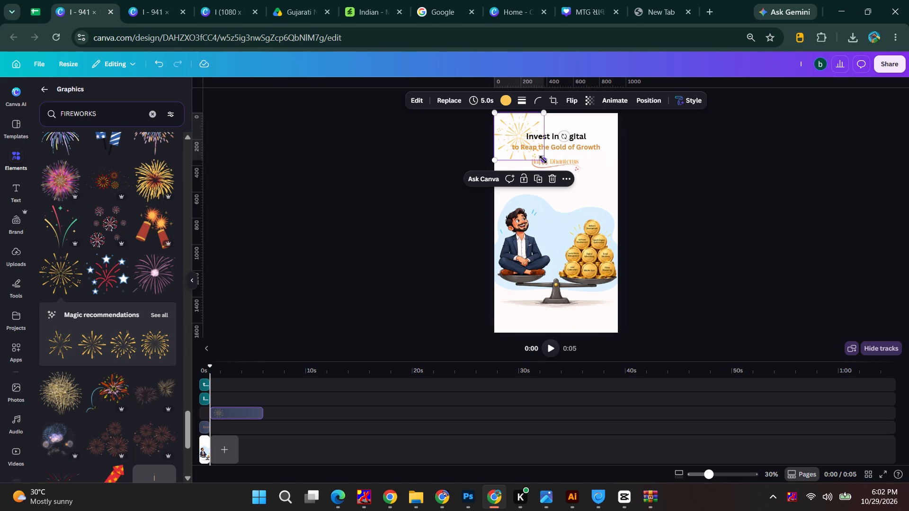
left_click_drag(543, 159, 520, 133)
scroll(497, 112, "up", 5, "ctrl")
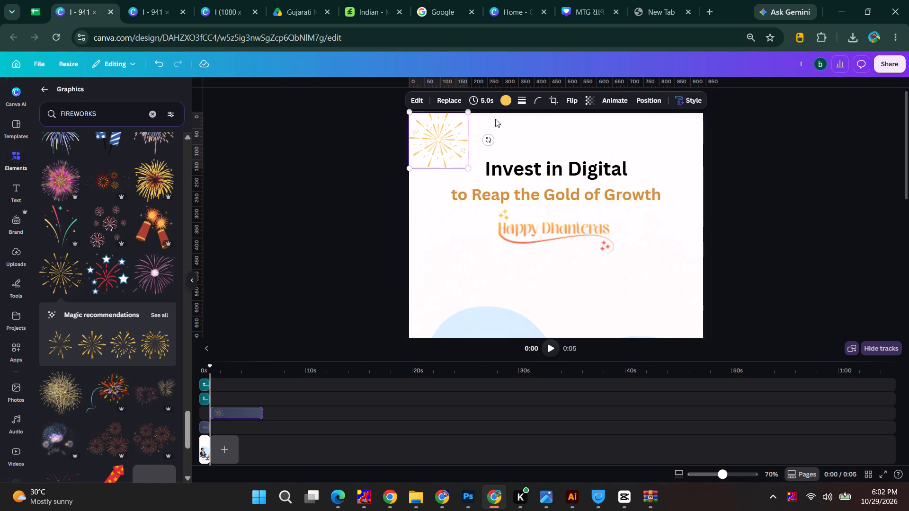
left_click_drag(442, 139, 446, 166)
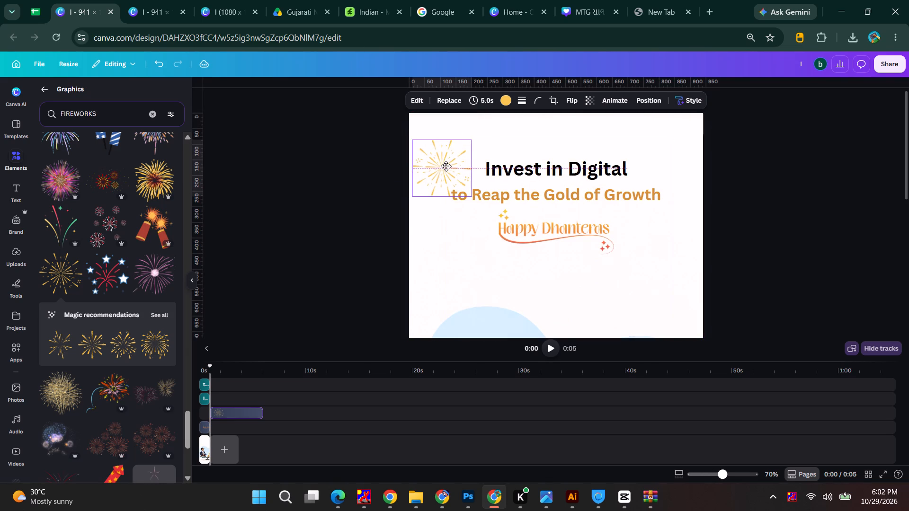
left_click_drag(446, 166, 452, 165)
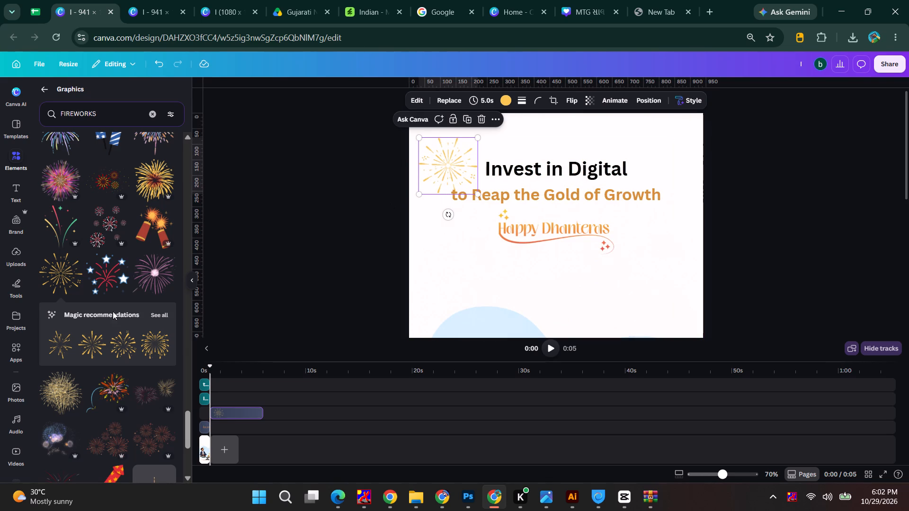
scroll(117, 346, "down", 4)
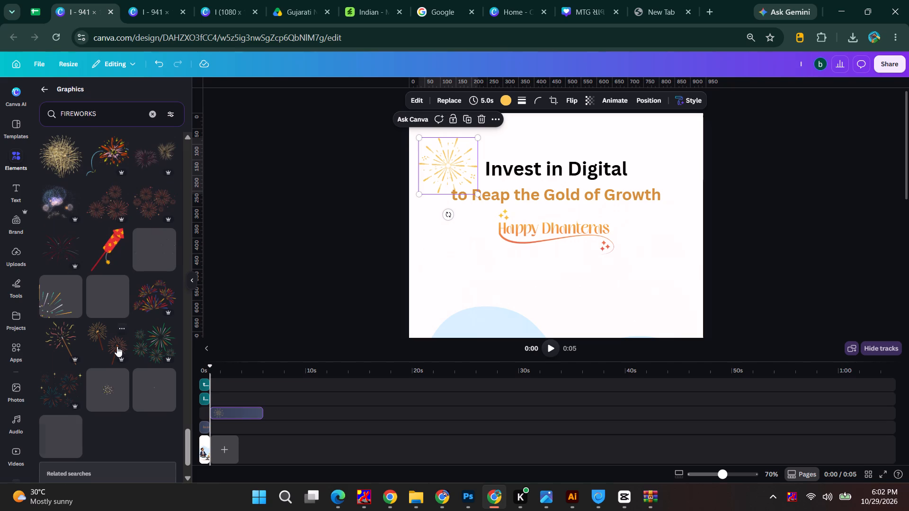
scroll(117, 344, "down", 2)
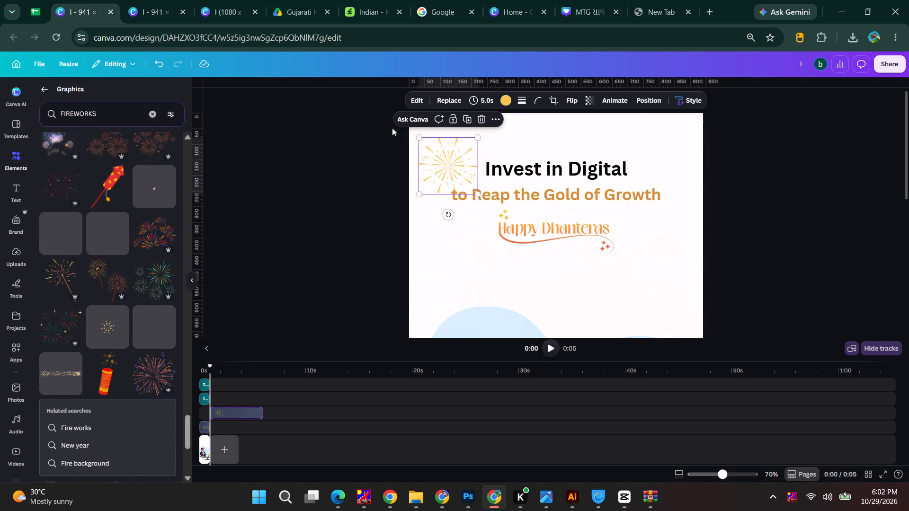
Apply the Rotate add-on animation effect to the gold firework burst.
left_click(606, 101)
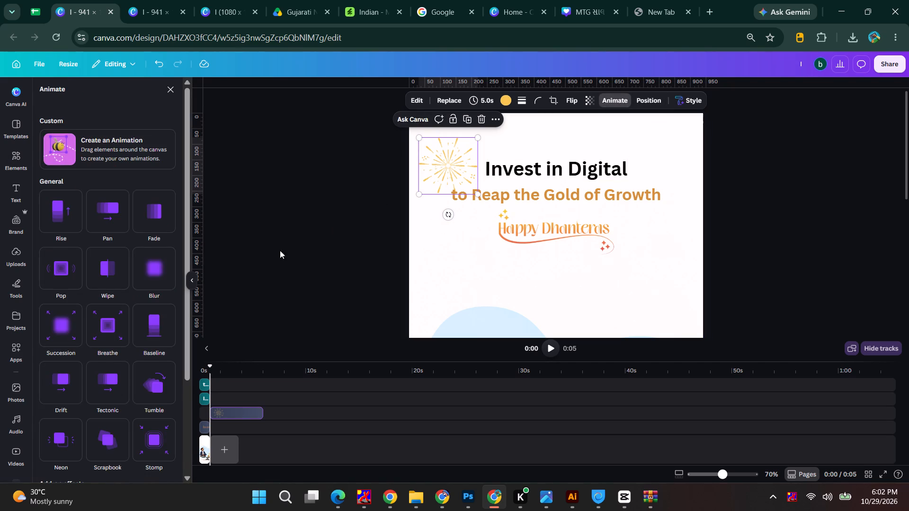
scroll(65, 337, "down", 9)
left_click(71, 388)
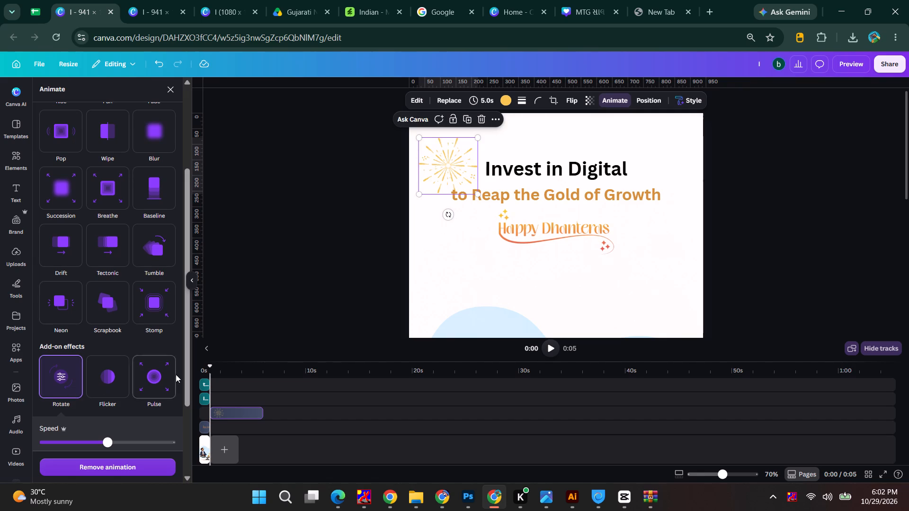
Move the firework burst's clip to the start of the timeline, at 0 s.
left_click_drag(222, 411, 213, 411)
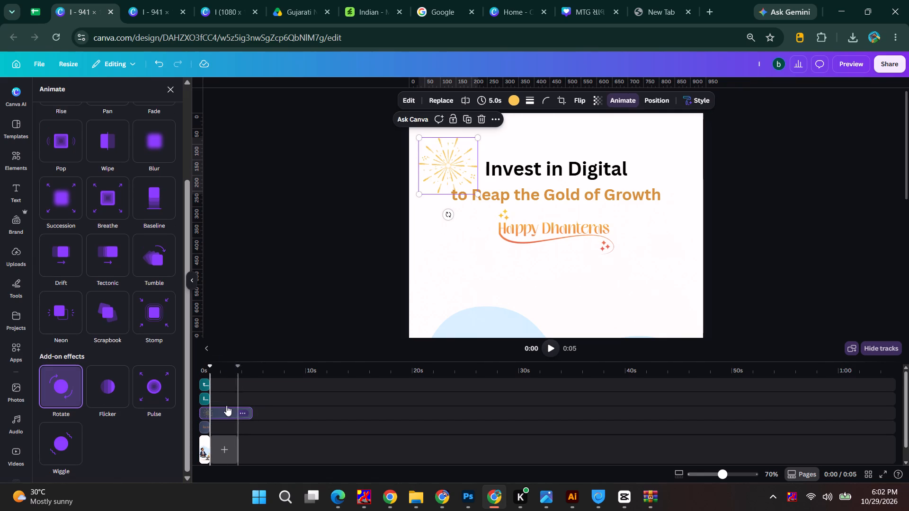
Play the video from the beginning to preview the firework's rotation, and return to the first page.
left_click_drag(208, 368, 196, 369)
key("space")
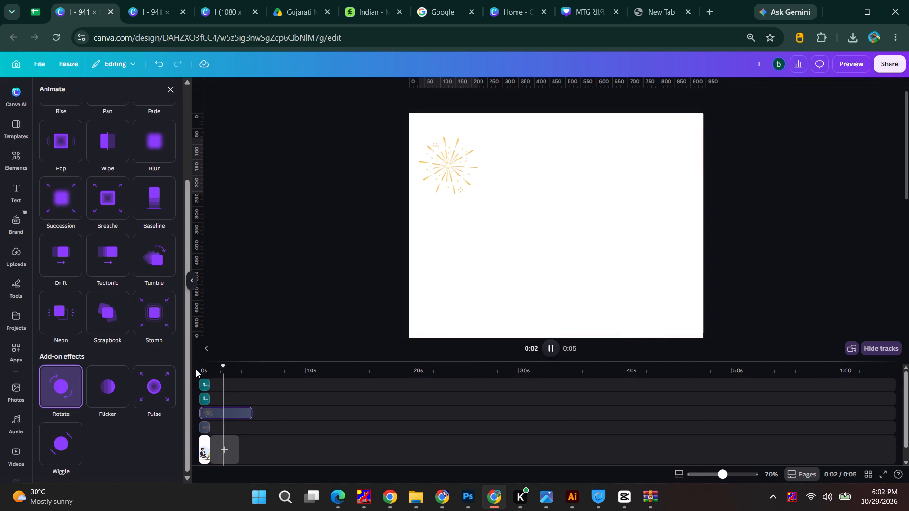
left_click(203, 453)
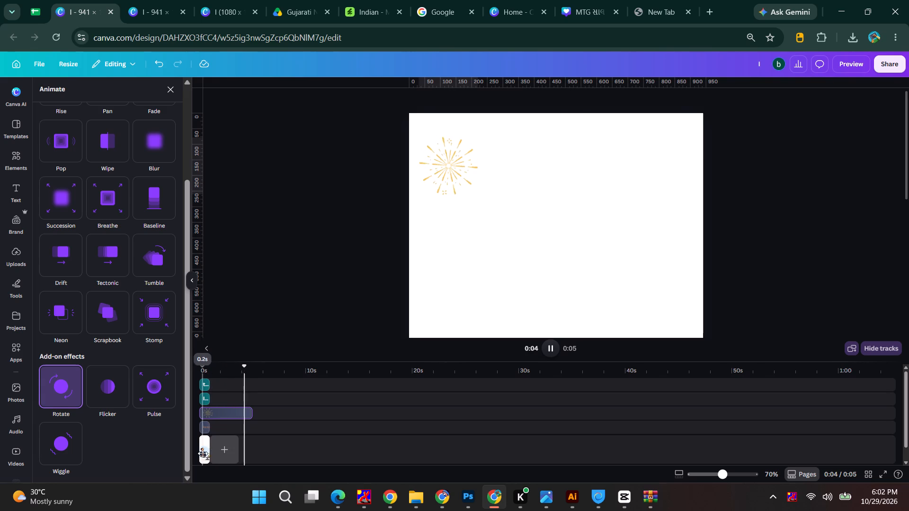
scroll(425, 277, "down", 5, "ctrl")
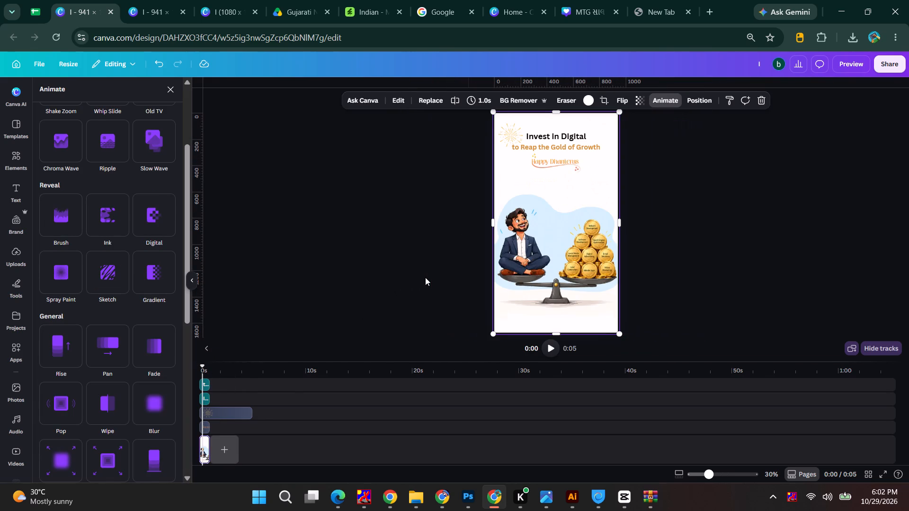
Add a blank page after the first page in the timeline.
left_click(231, 453)
Clear the fireworks search and upload the image named 2 from the Downloads folder.
scroll(113, 189, "up", 8)
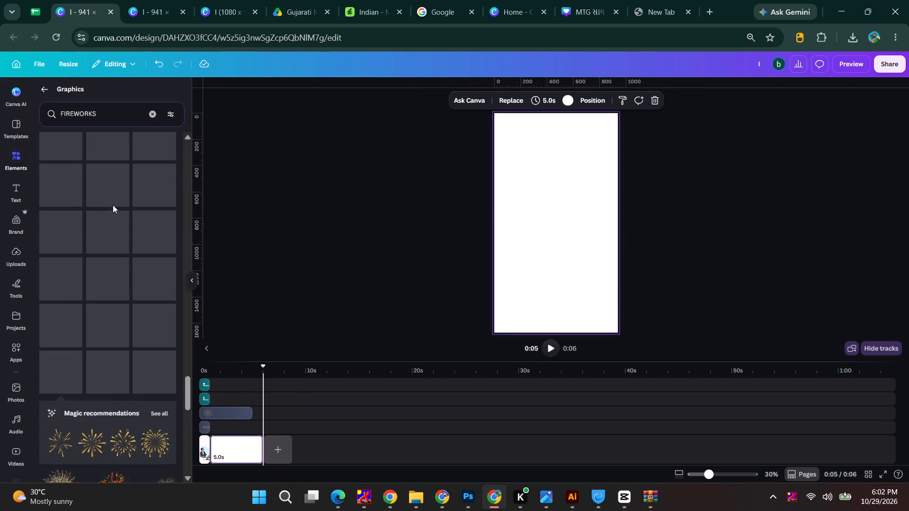
scroll(113, 205, "up", 12)
left_click(157, 110)
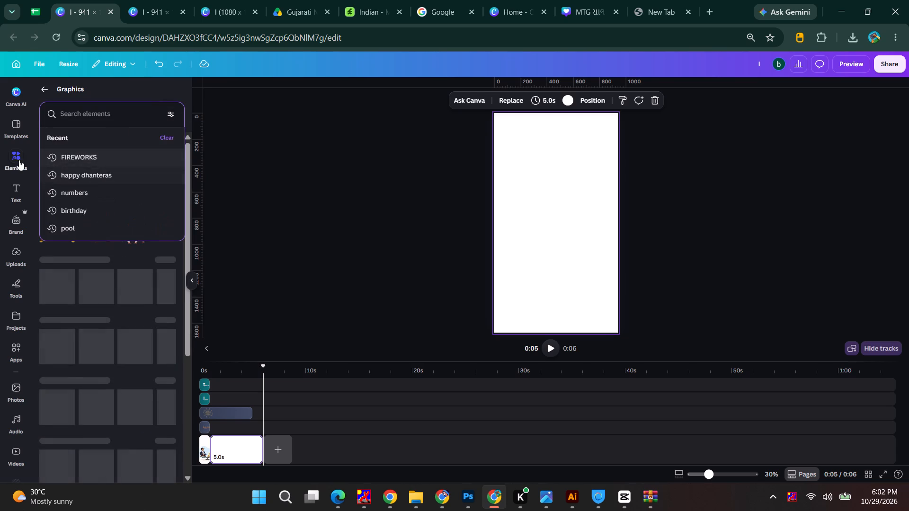
left_click(20, 262)
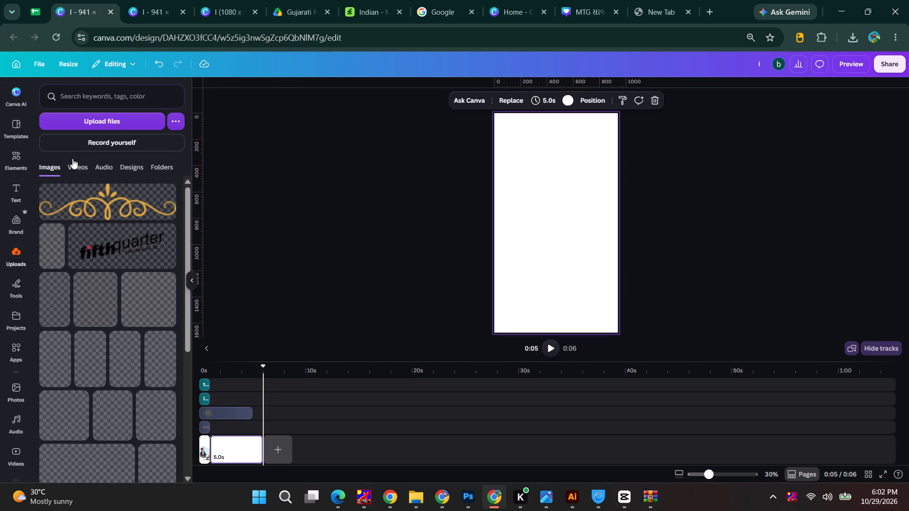
left_click(107, 127)
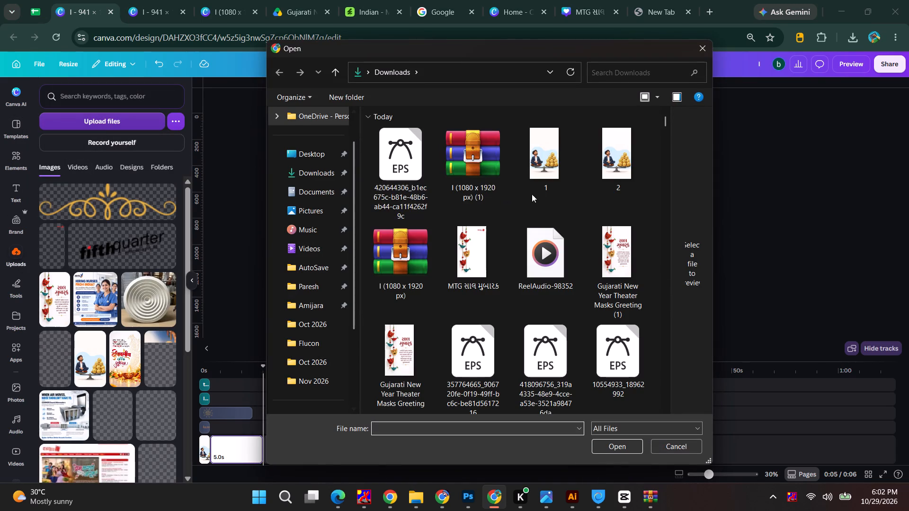
double_click(622, 176)
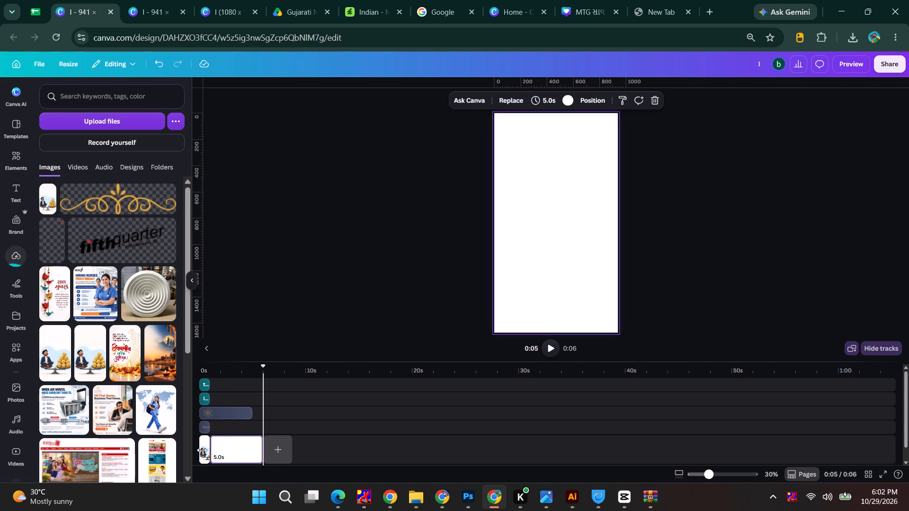
Set the new blank page's duration to 1.0 s.
left_click(236, 448)
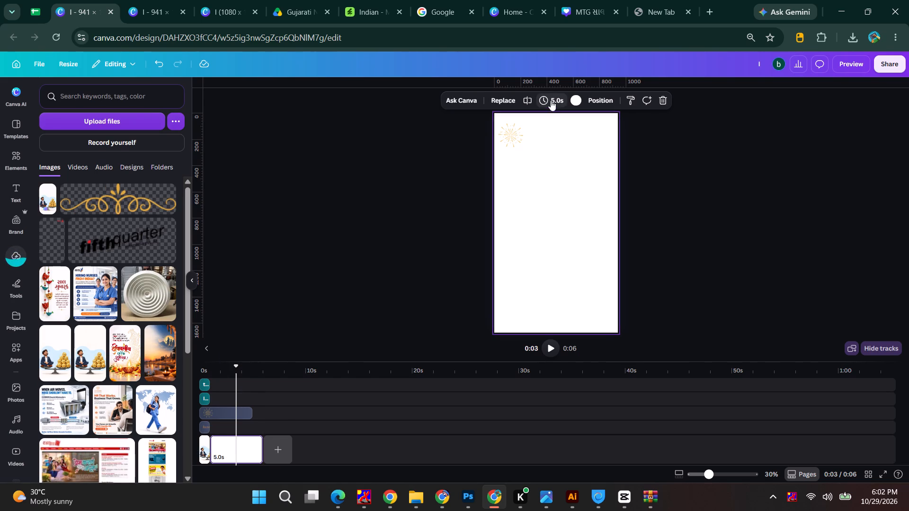
left_click(551, 100)
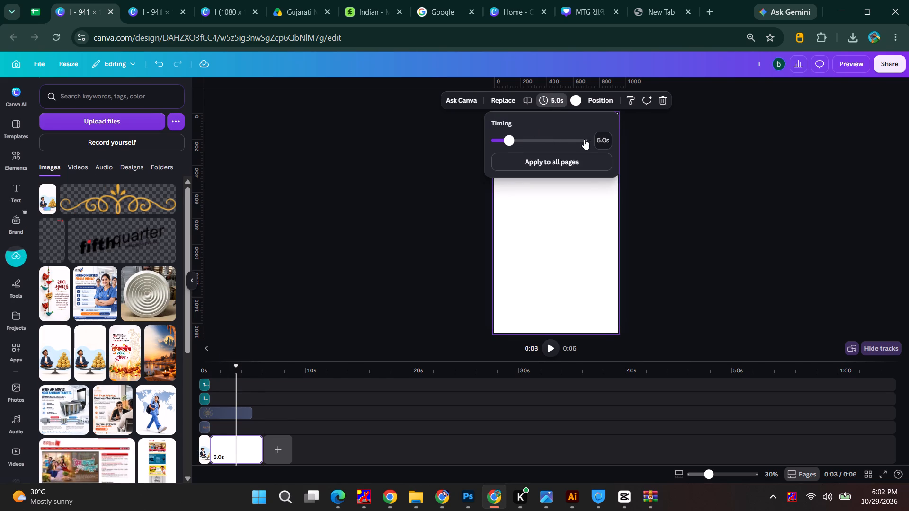
left_click(603, 139)
key("ctrl+a")
key("1")
key("Return")
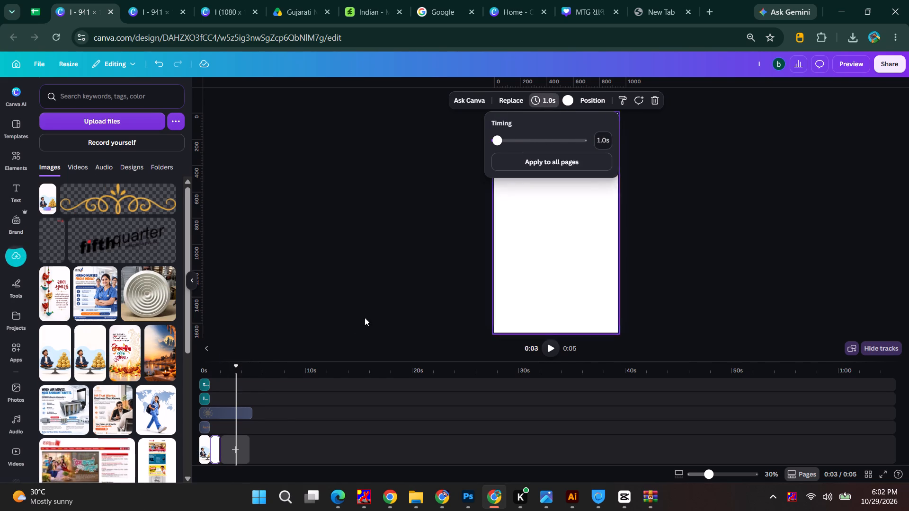
Play the video from the beginning to preview the transition between the first story page and the blank page.
left_click_drag(239, 370, 181, 372)
key("space")
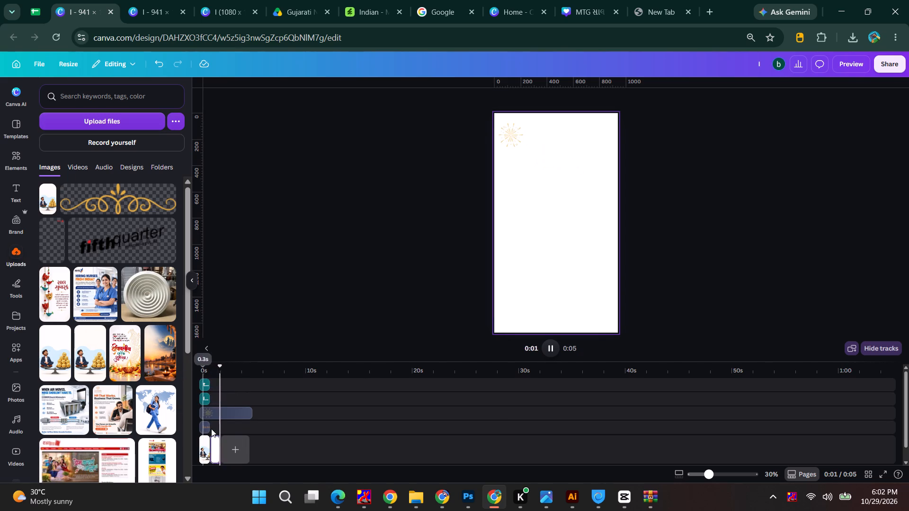
left_click(203, 442)
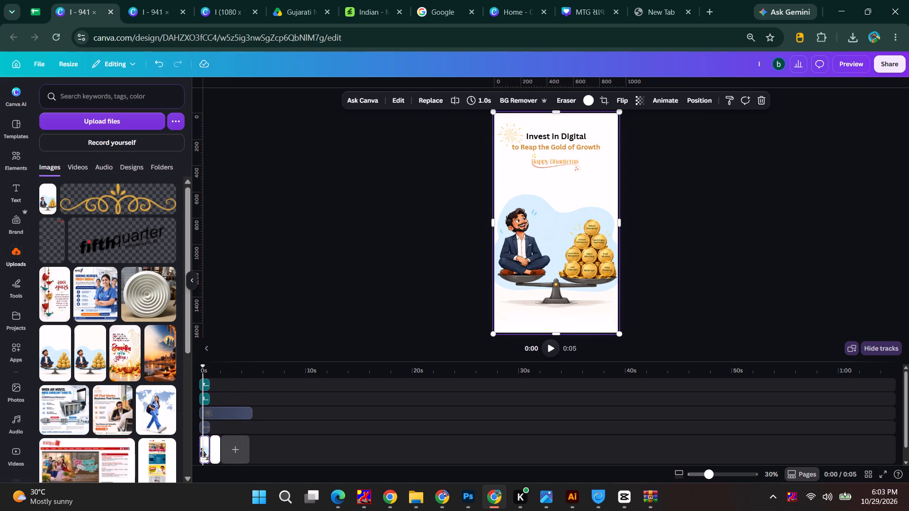
left_click(204, 368)
key("space")
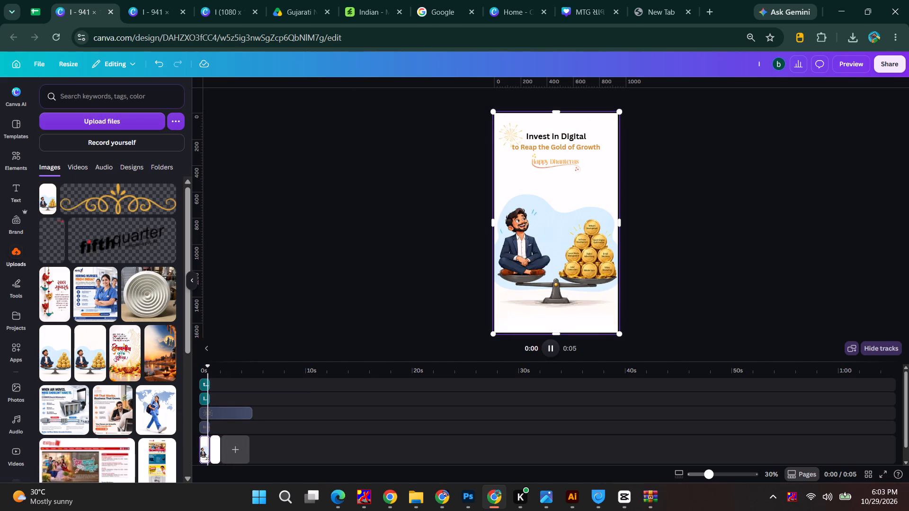
Fill the blank second page with the uploaded image 2 of the man and gold coins on the scale.
left_click(215, 450)
left_click_drag(50, 197, 223, 485)
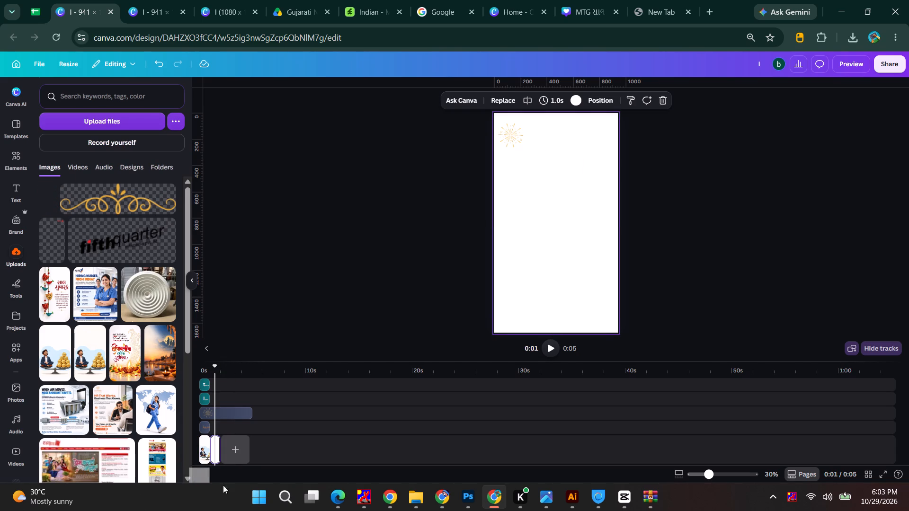
left_click_drag(223, 485, 214, 449)
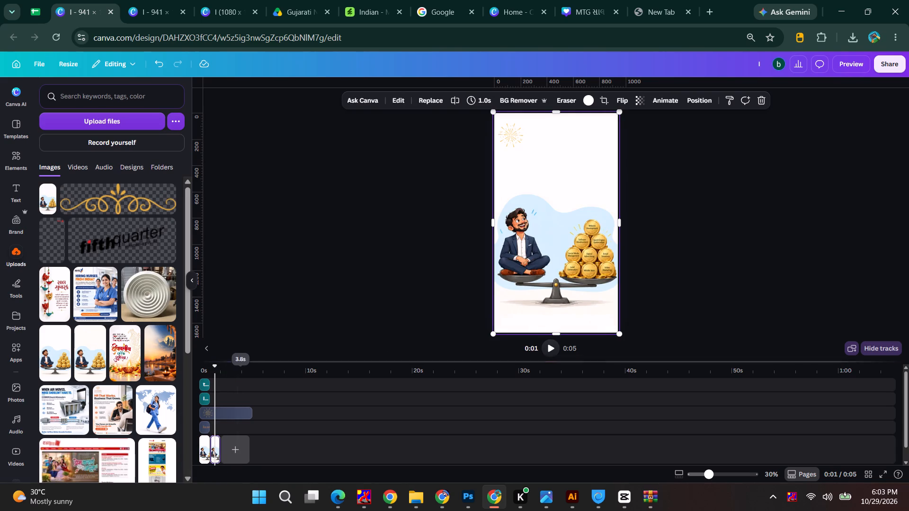
Play the video from the start and compare the first and second pages around the 1 s page change.
left_click_drag(219, 369, 189, 367)
key("space")
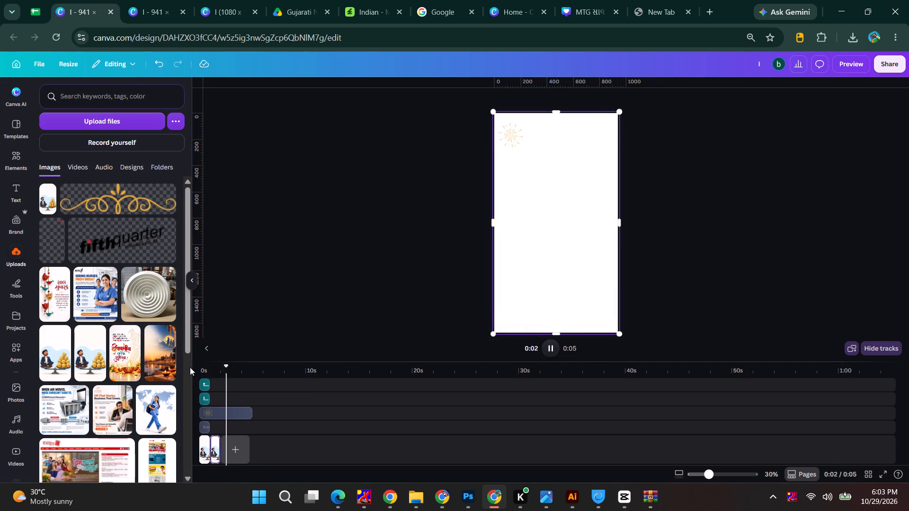
scroll(246, 443, "up", 20, "ctrl")
scroll(246, 443, "up", 2, "ctrl")
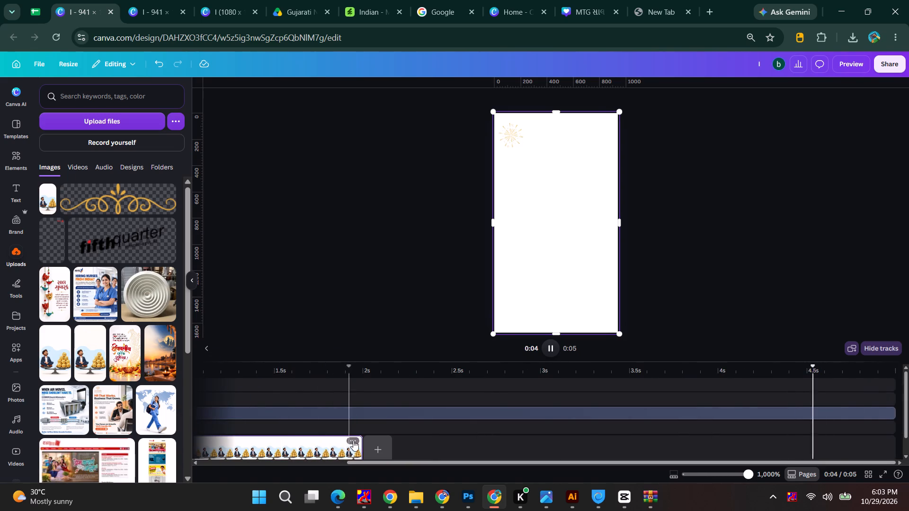
left_click_drag(374, 460, 151, 460)
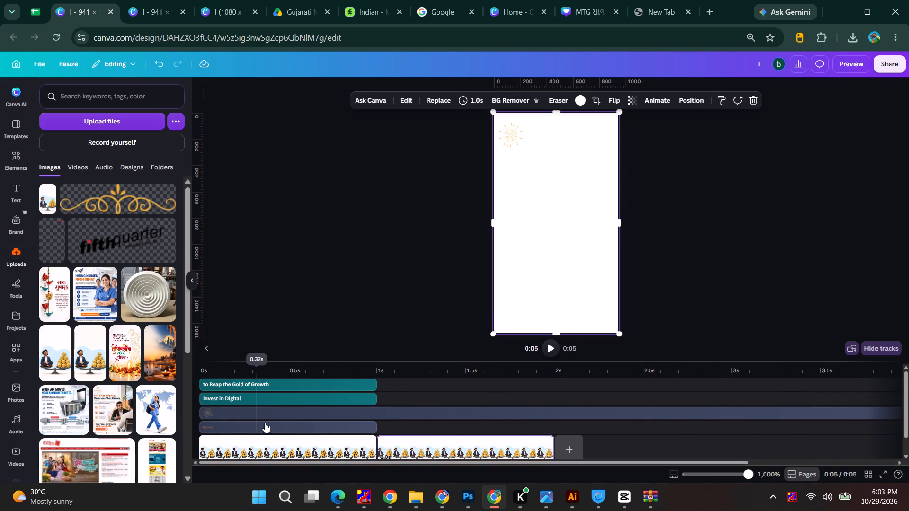
left_click_drag(218, 366, 377, 368)
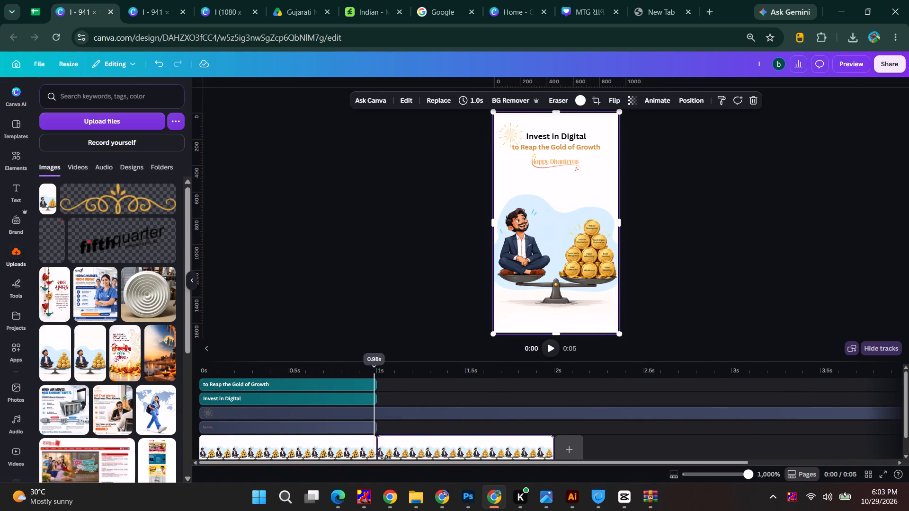
left_click_drag(377, 368, 381, 371)
left_click(309, 450)
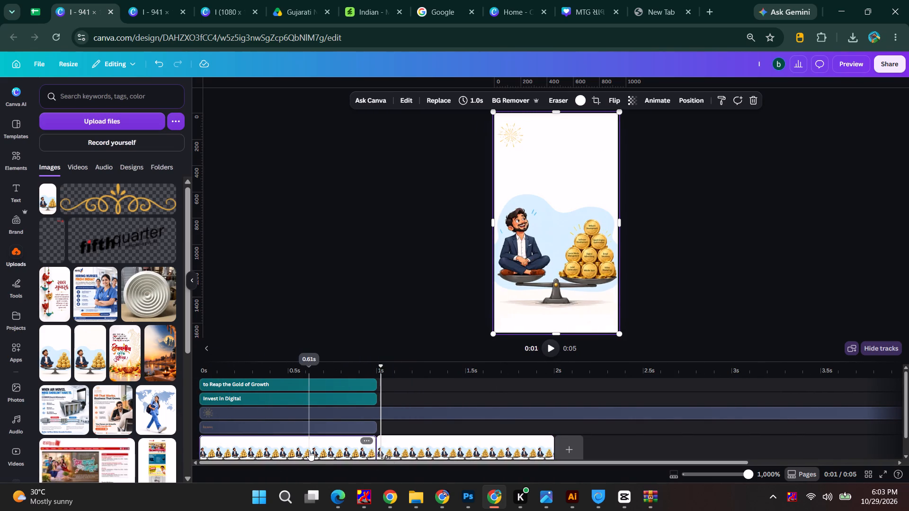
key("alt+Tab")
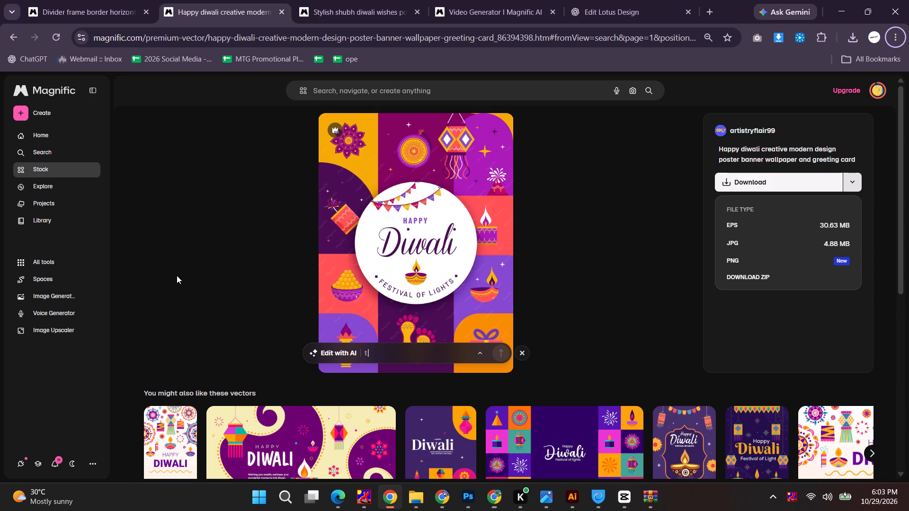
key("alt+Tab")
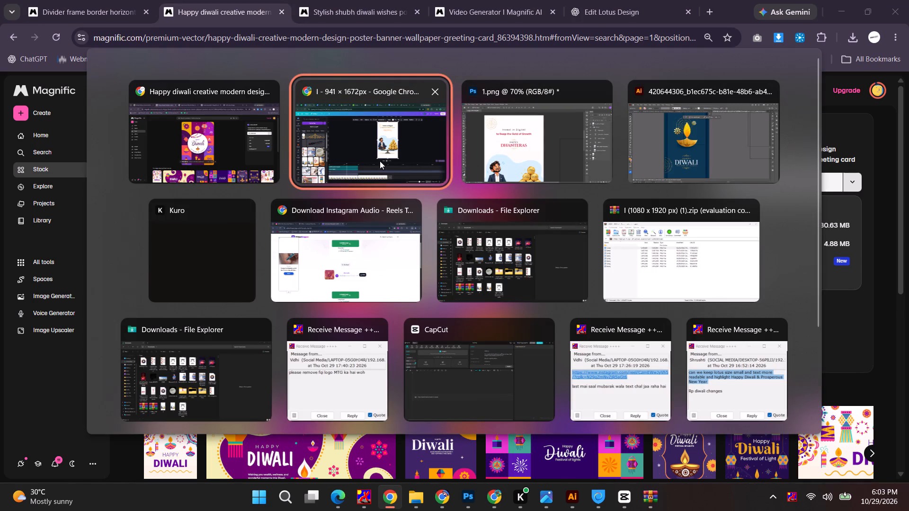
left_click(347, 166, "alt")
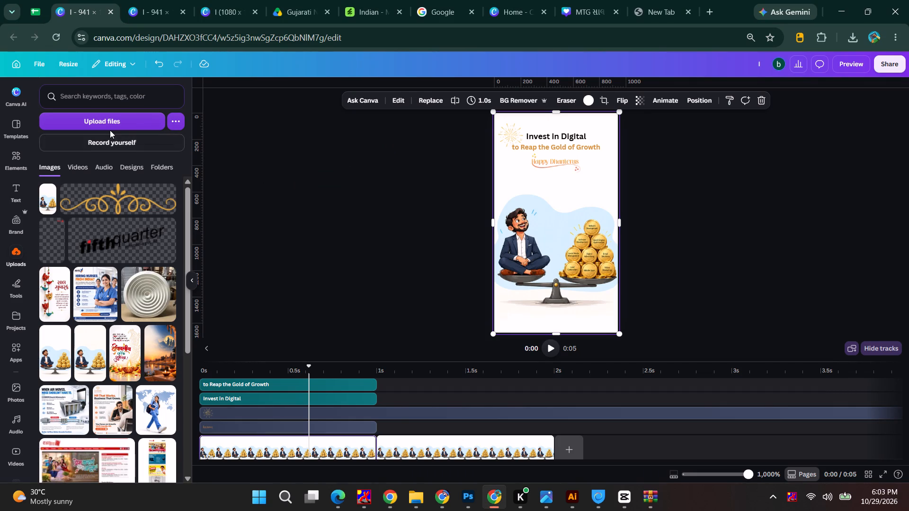
Upload the image named 1 from the Downloads folder.
left_click(119, 122)
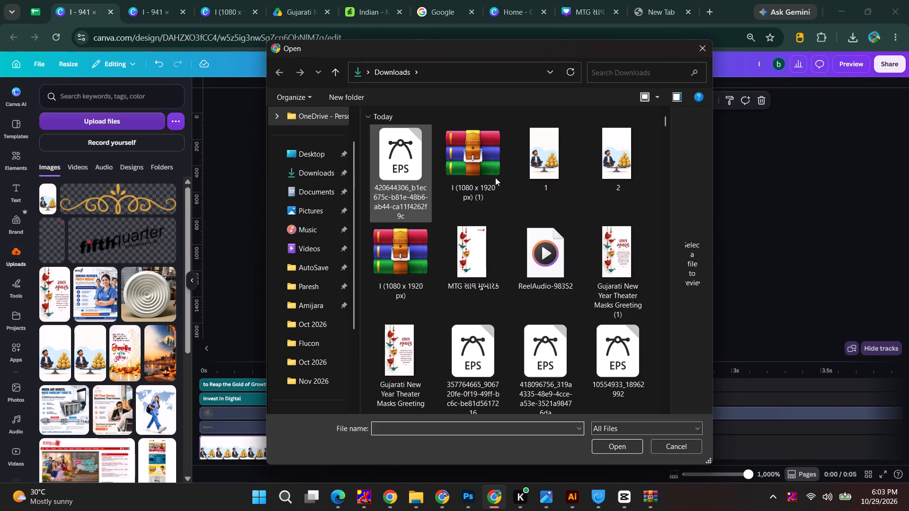
left_click(519, 174)
left_click(536, 164)
left_click(612, 449)
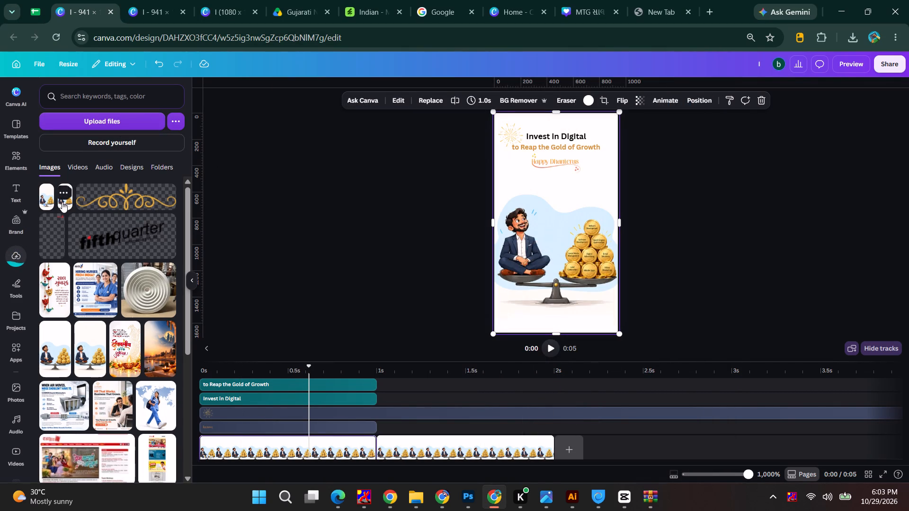
Replace the first page's background image with the newly uploaded image 1.
left_click(62, 203)
key("ctrl+z")
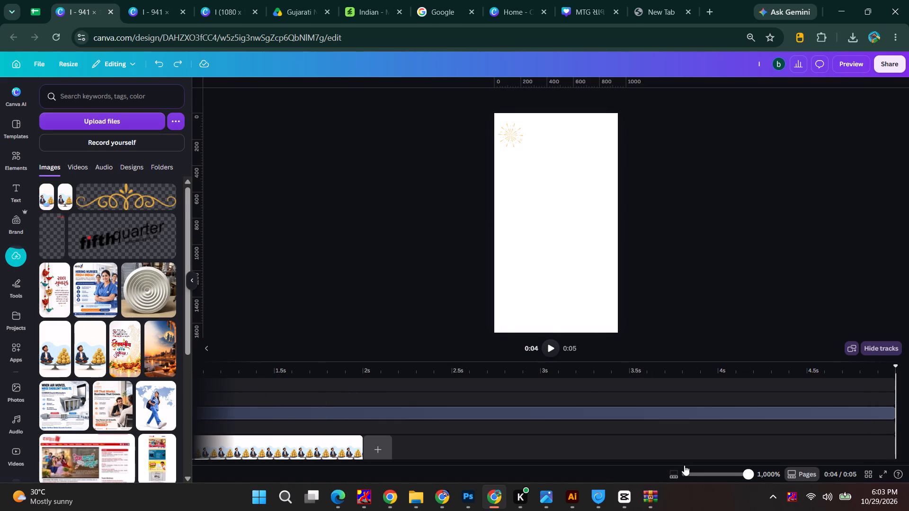
scroll(515, 421, "down", 4, "ctrl")
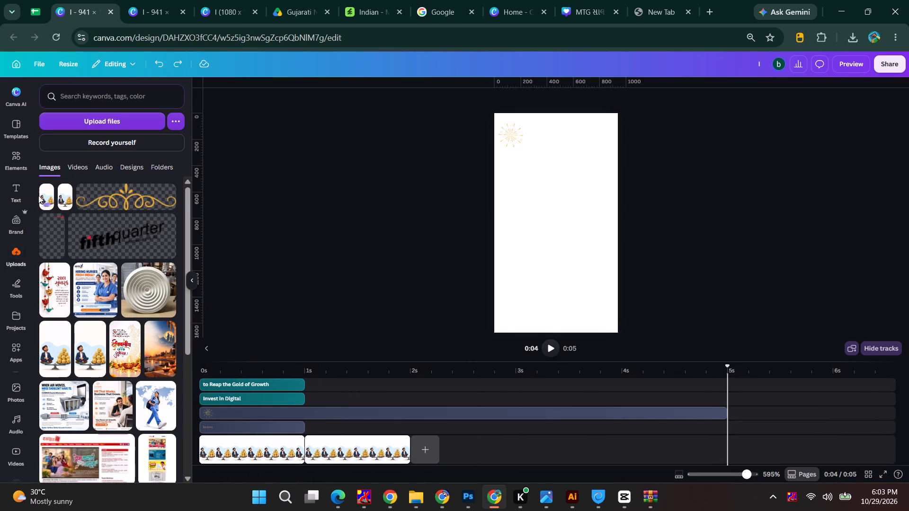
left_click_drag(48, 199, 219, 445)
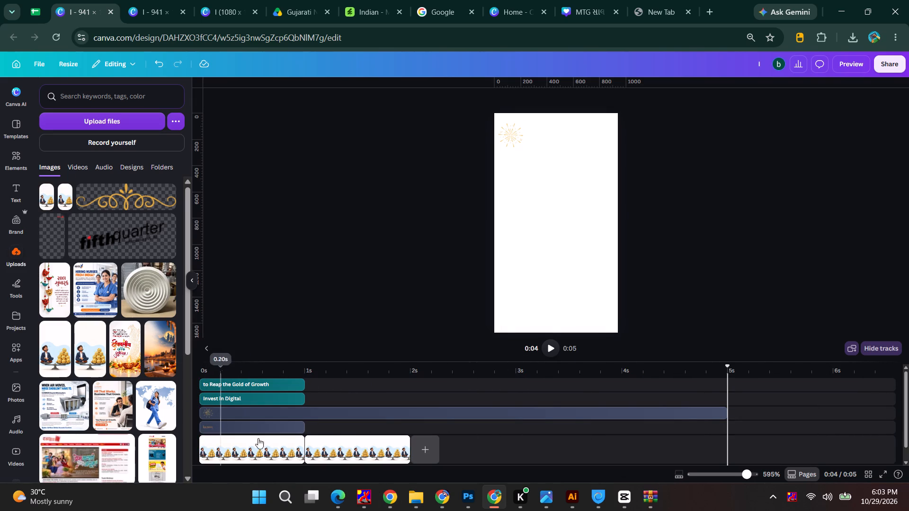
Play the video from the start and scrub over the first page to check how its image alternates with the second.
left_click_drag(255, 368, 190, 369)
key("space")
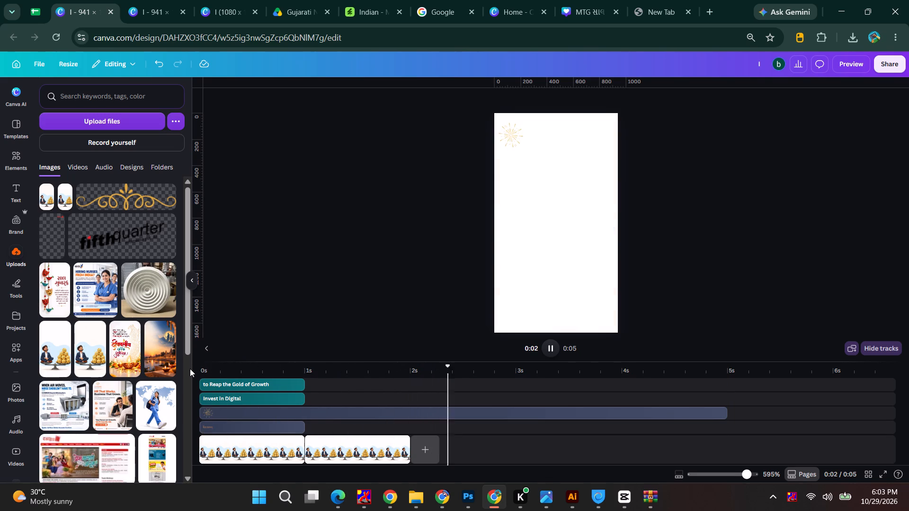
left_click_drag(325, 370, 300, 370)
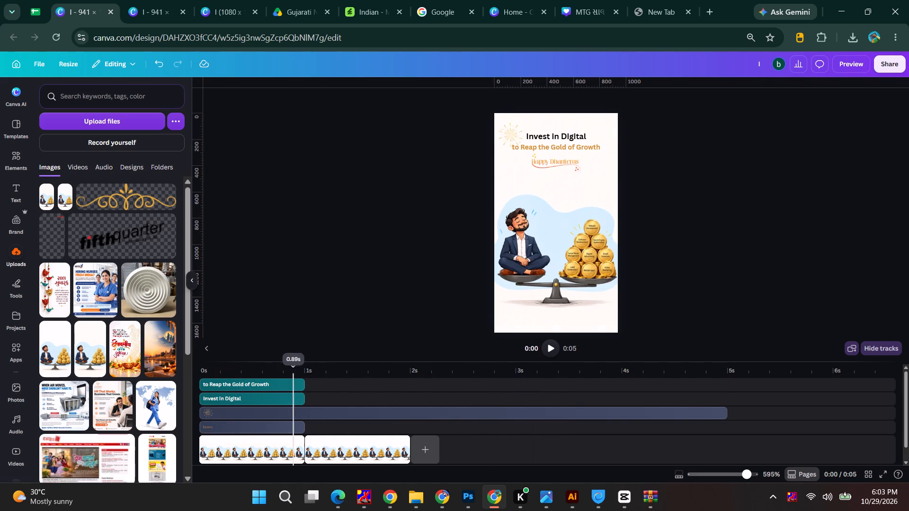
left_click_drag(300, 370, 275, 375)
left_click_drag(275, 375, 275, 372)
Duplicate the two story pages together in the timeline to make four pages.
left_click(360, 455)
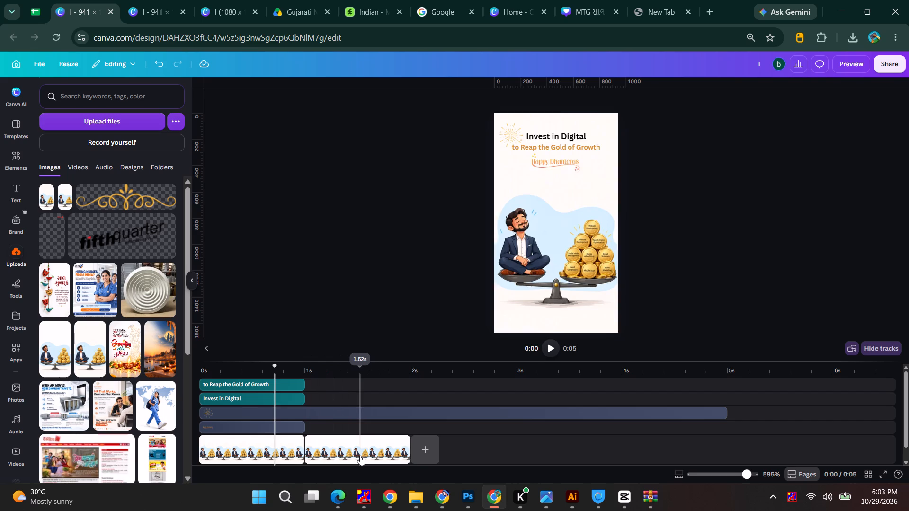
left_click(263, 453, "ctrl")
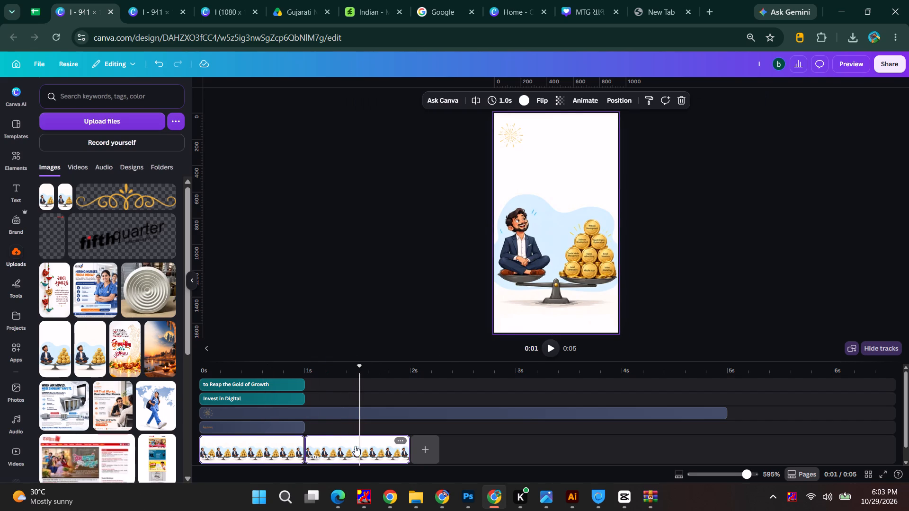
left_click_drag(354, 442, 437, 447, "alt")
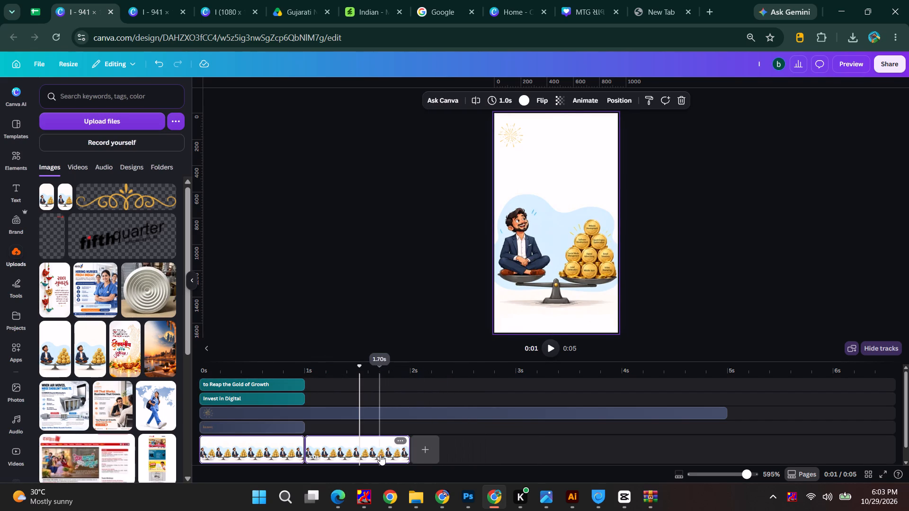
left_click(369, 449)
left_click(267, 446, "ctrl")
right_click(329, 447)
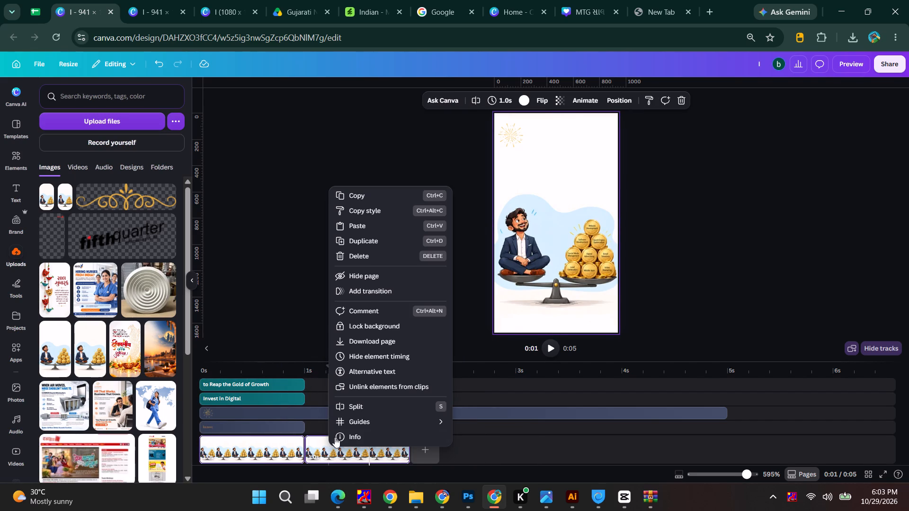
left_click(362, 237)
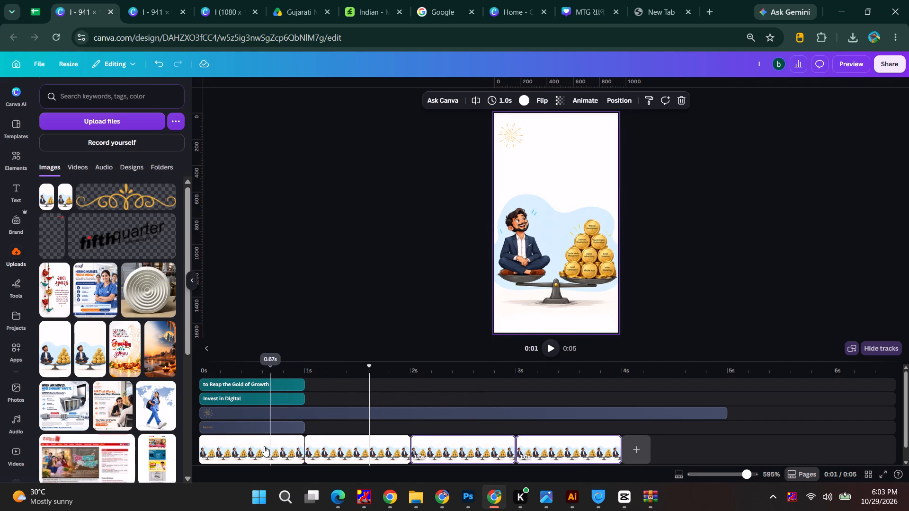
Select all four story pages in the timeline and duplicate them to make eight pages.
left_click(259, 452)
left_click(313, 451, "ctrl")
left_click(454, 450, "ctrl")
left_click(573, 448, "ctrl")
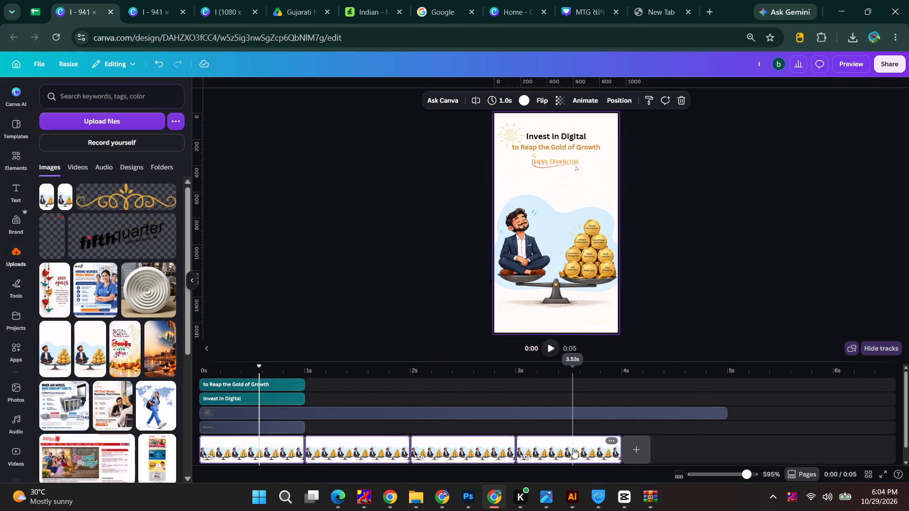
right_click(573, 448)
left_click(593, 240)
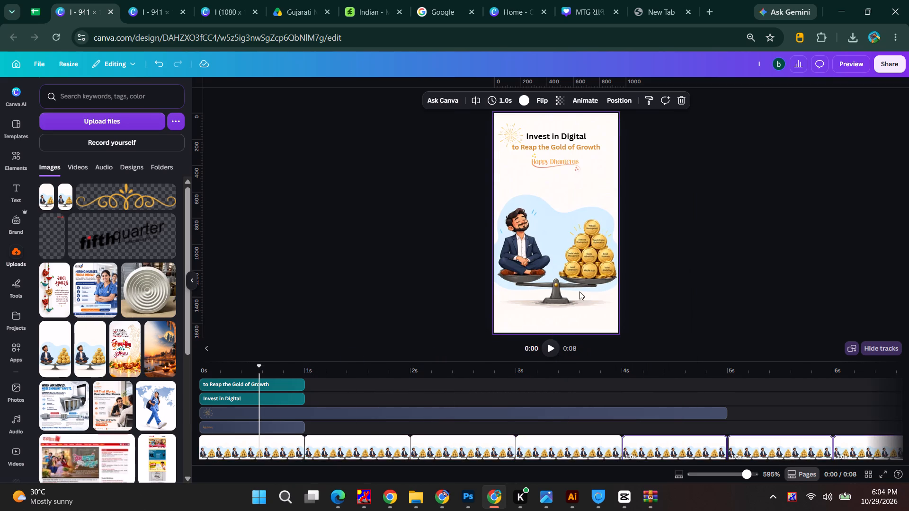
Play the video from the beginning to preview the alternating images across the duplicated pages.
scroll(374, 379, "down", 5)
scroll(371, 380, "down", 3, "ctrl")
scroll(338, 448, "up", 5, "ctrl")
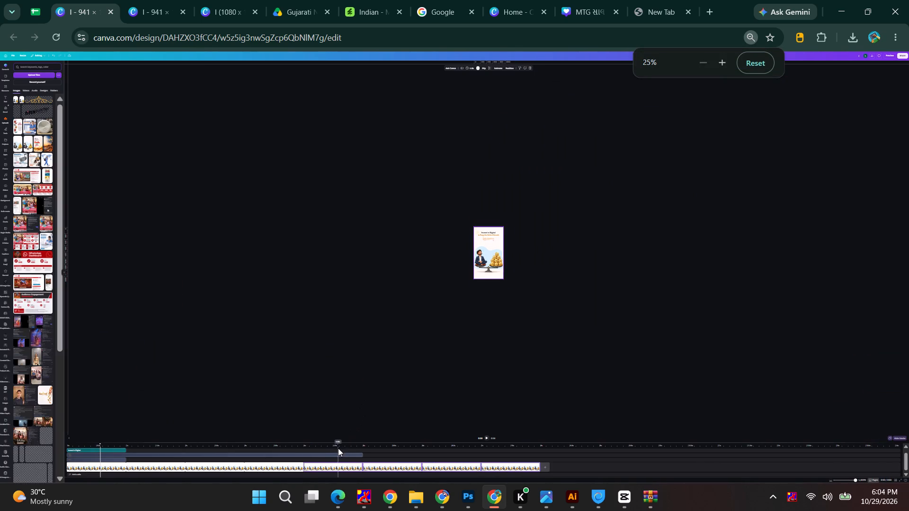
scroll(405, 364, "up", 3, "ctrl")
scroll(360, 450, "up", 2, "ctrl")
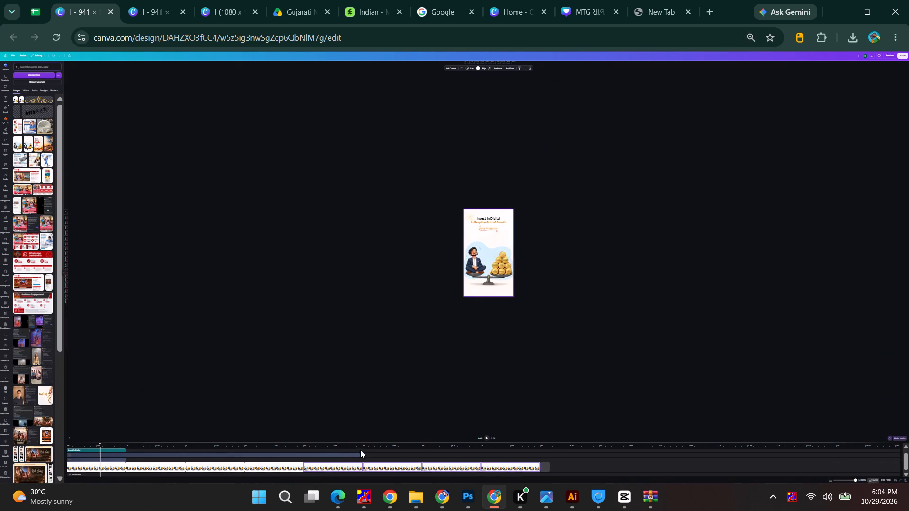
scroll(433, 442, "up", 3, "ctrl")
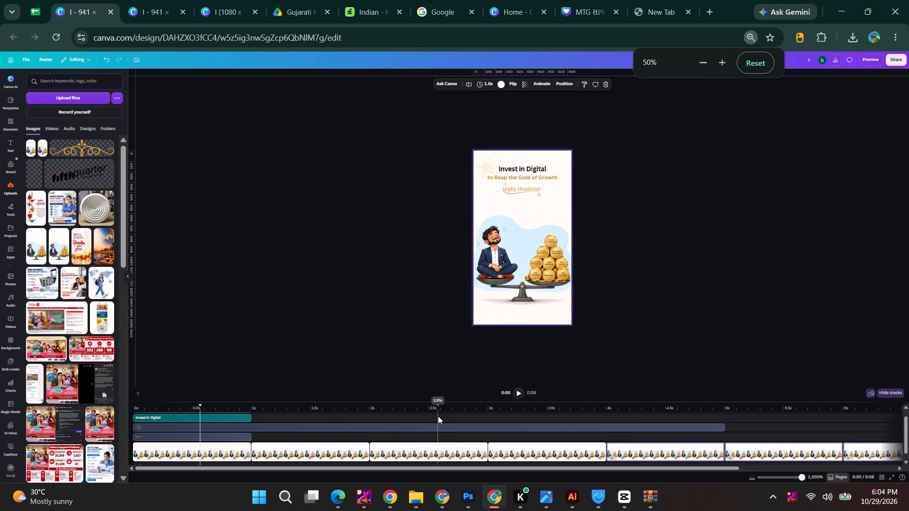
scroll(437, 415, "up", 1, "ctrl")
left_click_drag(198, 407, 179, 407)
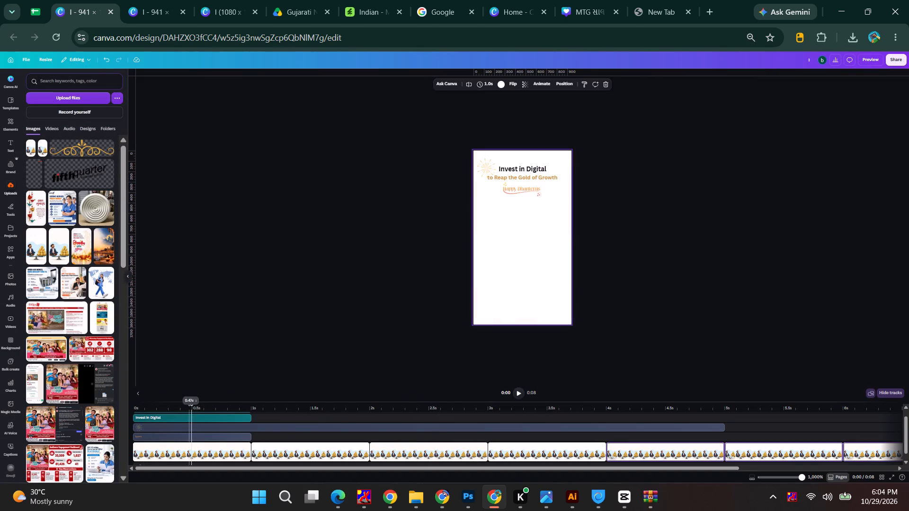
left_click_drag(179, 407, 89, 408)
key("space")
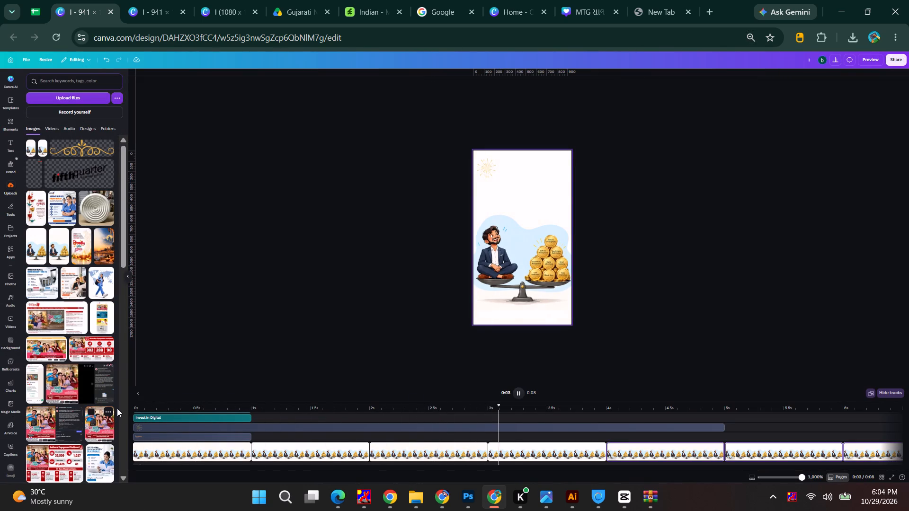
Extend the two headline text tracks and the Happy Dhanteras graphic track together from one page to 5.0 s in the timeline.
scroll(194, 417, "up", 2)
left_click(203, 418)
left_click(203, 427, "ctrl")
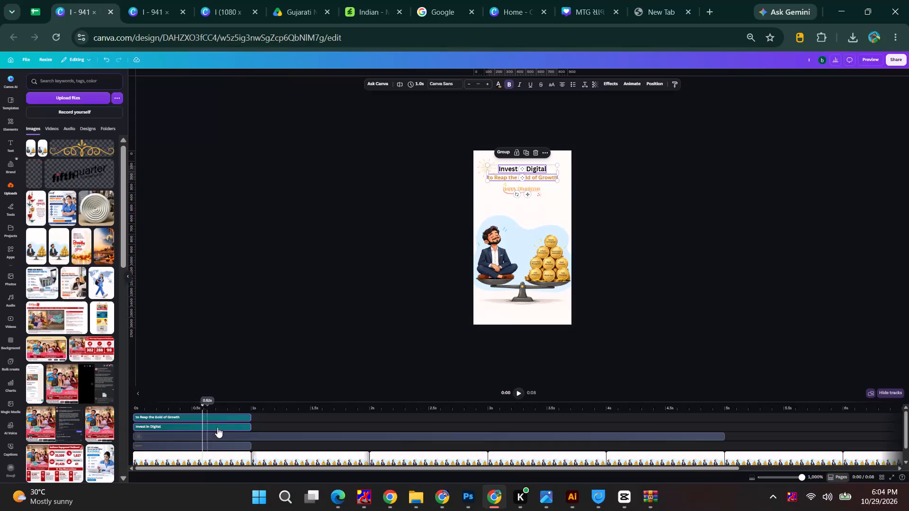
left_click(236, 444, "ctrl")
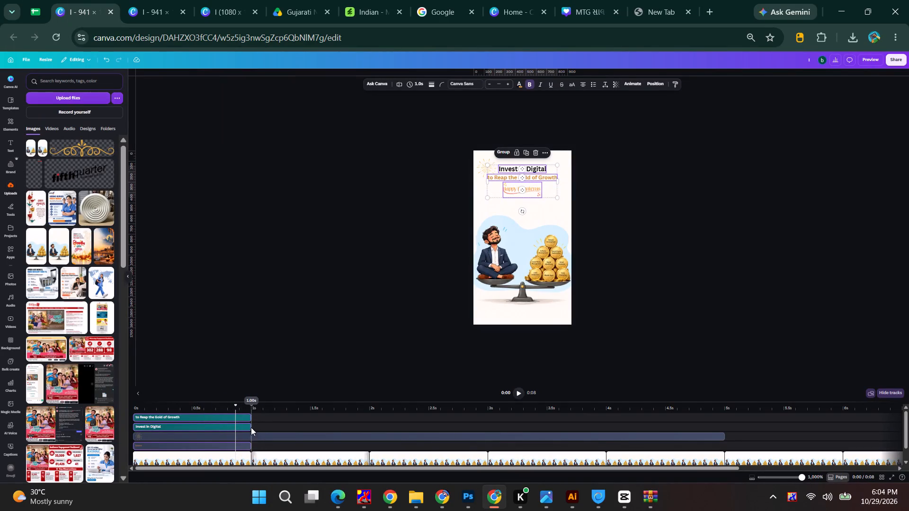
left_click_drag(250, 426, 716, 421)
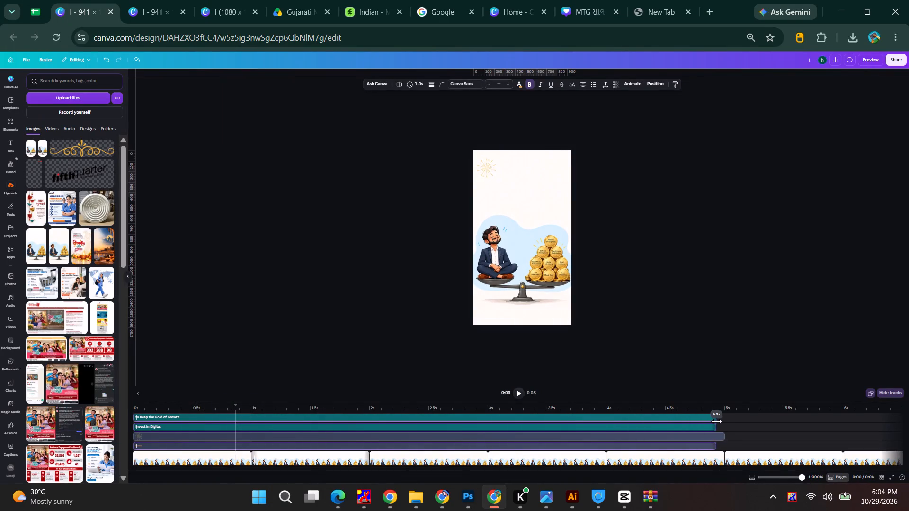
left_click_drag(716, 421, 721, 421)
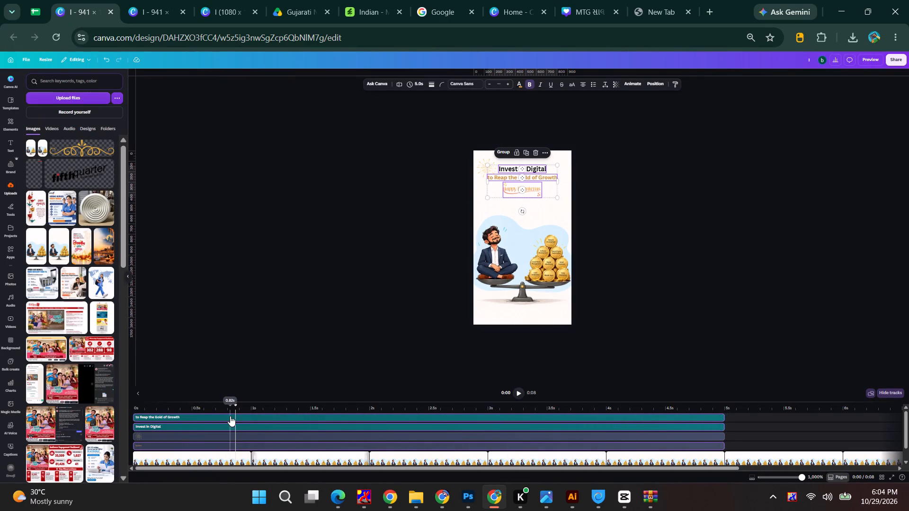
Play the video from the beginning to preview the extended text, and park the playhead within the fifth page.
left_click_drag(234, 405, 96, 410)
key("space")
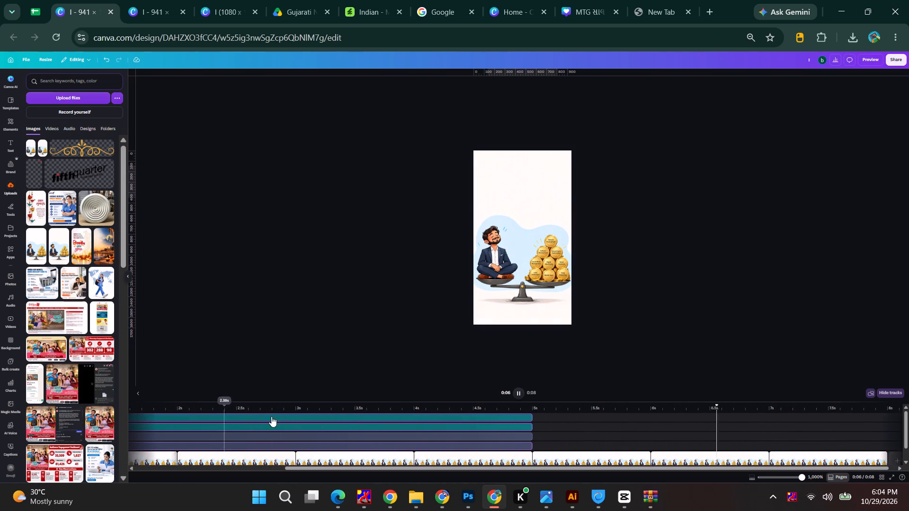
left_click(490, 403)
left_click(490, 409)
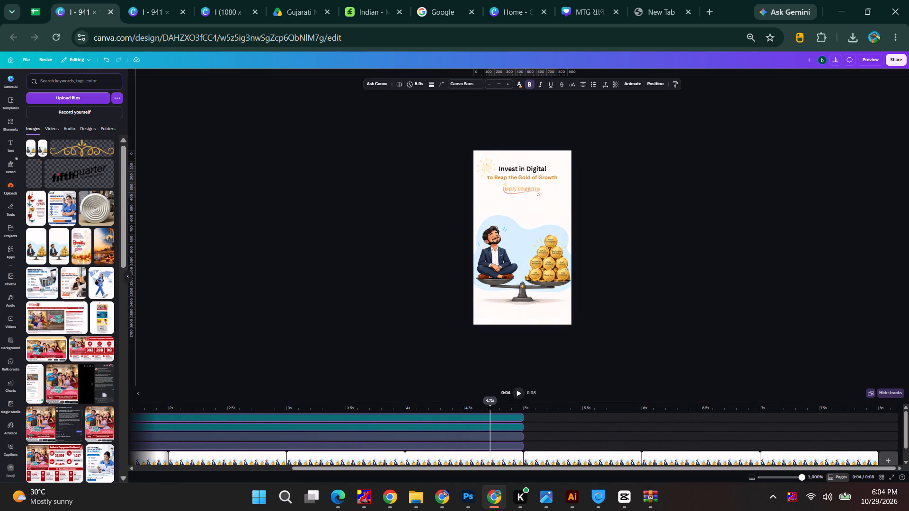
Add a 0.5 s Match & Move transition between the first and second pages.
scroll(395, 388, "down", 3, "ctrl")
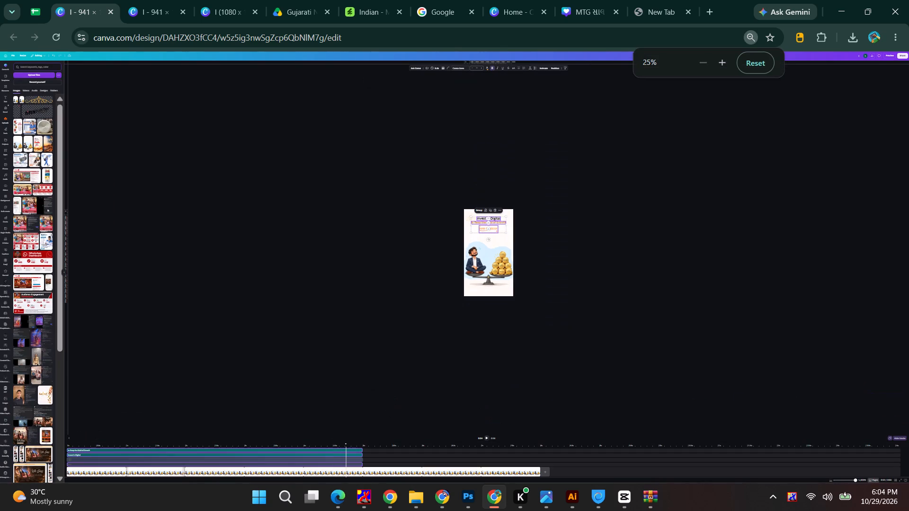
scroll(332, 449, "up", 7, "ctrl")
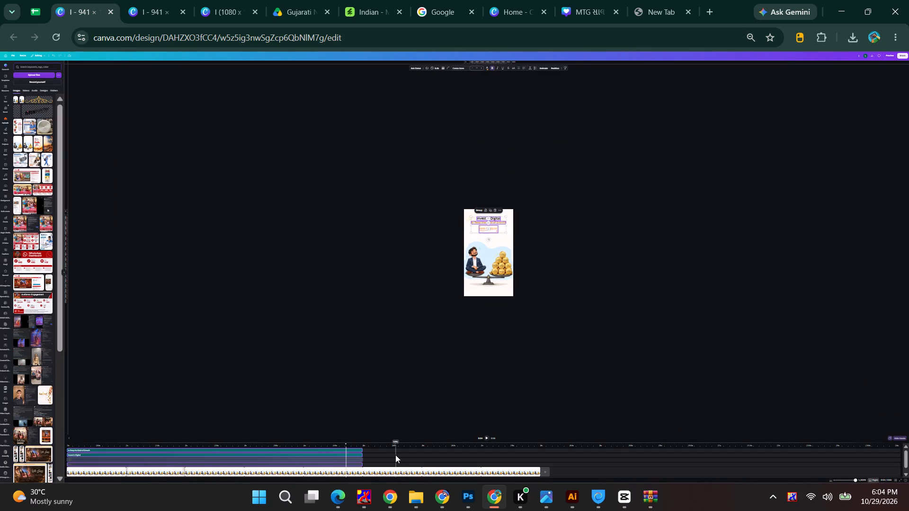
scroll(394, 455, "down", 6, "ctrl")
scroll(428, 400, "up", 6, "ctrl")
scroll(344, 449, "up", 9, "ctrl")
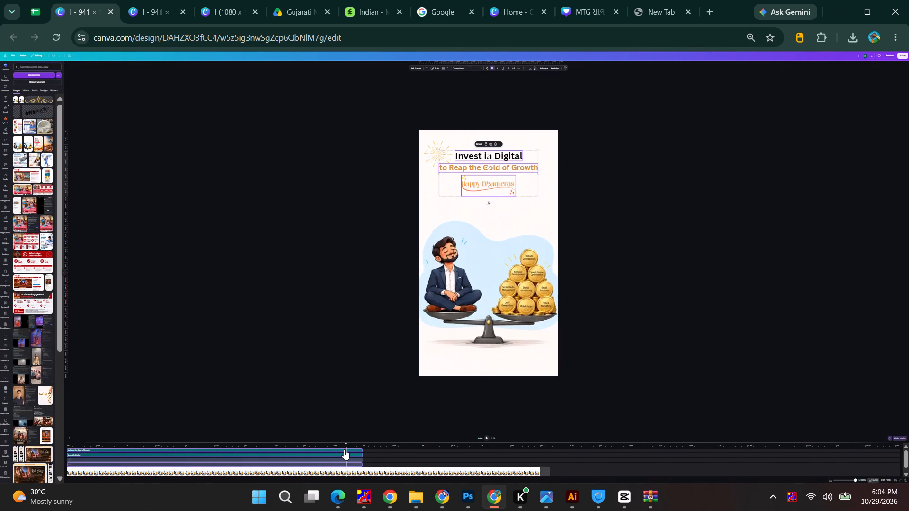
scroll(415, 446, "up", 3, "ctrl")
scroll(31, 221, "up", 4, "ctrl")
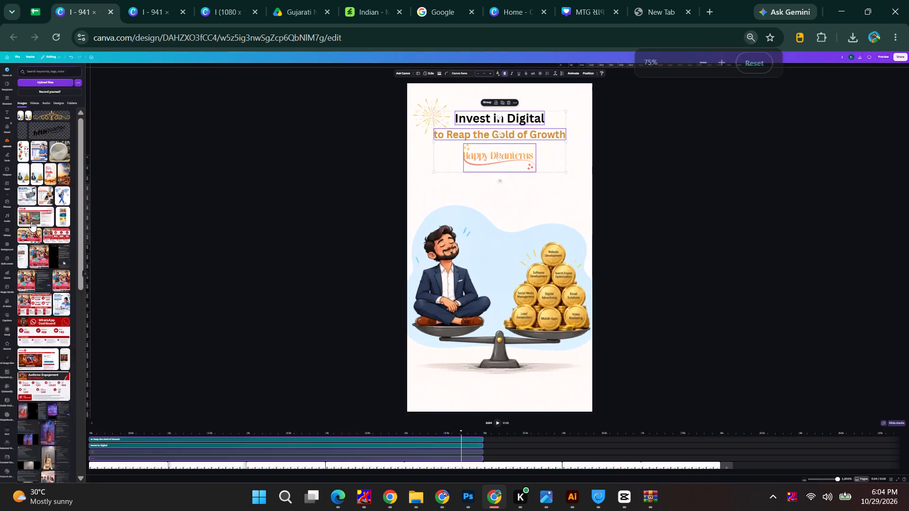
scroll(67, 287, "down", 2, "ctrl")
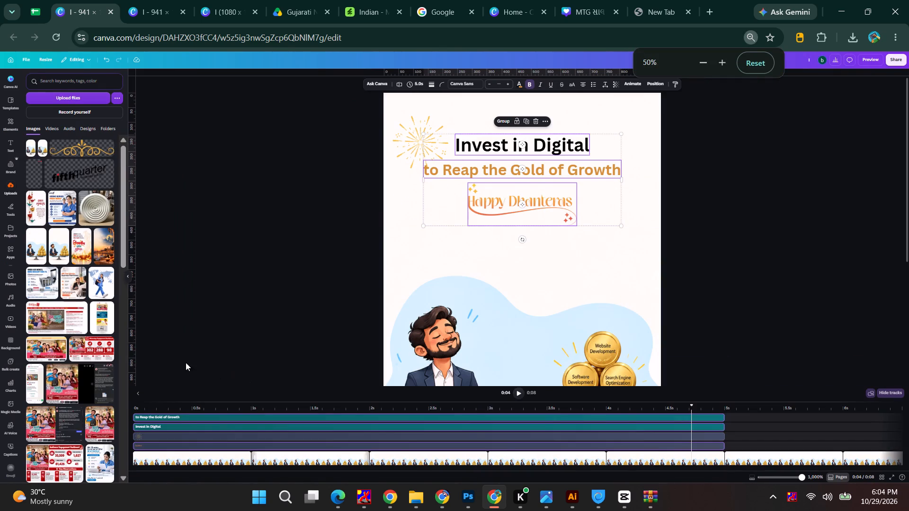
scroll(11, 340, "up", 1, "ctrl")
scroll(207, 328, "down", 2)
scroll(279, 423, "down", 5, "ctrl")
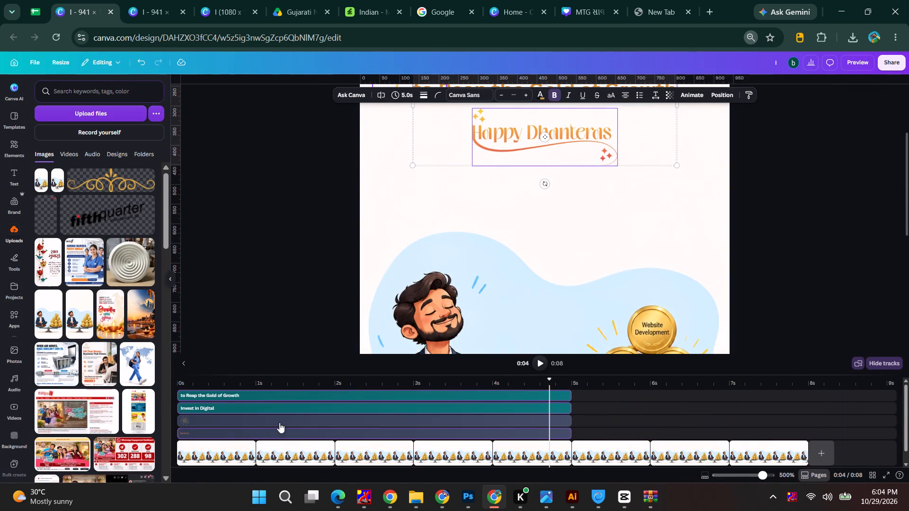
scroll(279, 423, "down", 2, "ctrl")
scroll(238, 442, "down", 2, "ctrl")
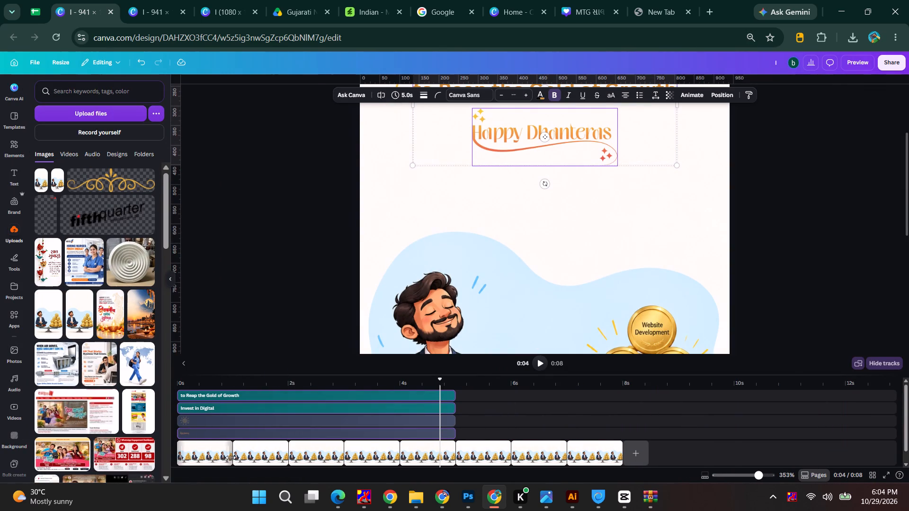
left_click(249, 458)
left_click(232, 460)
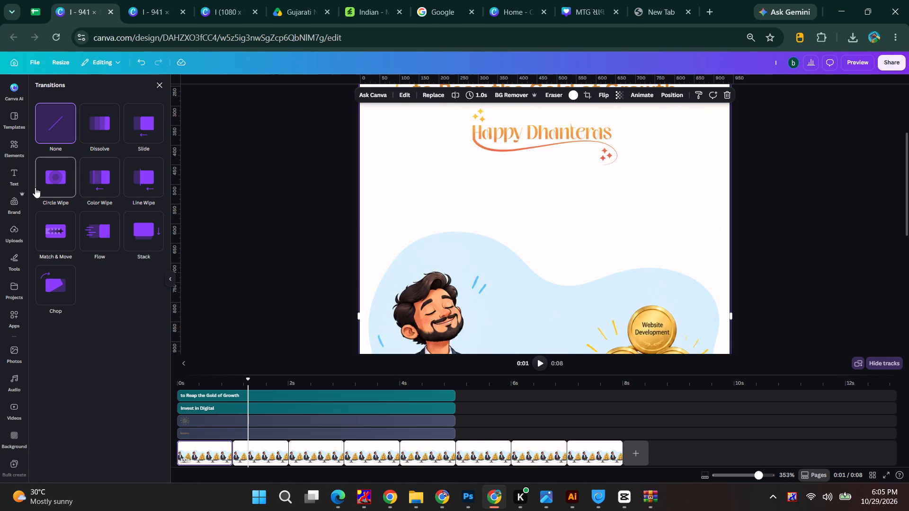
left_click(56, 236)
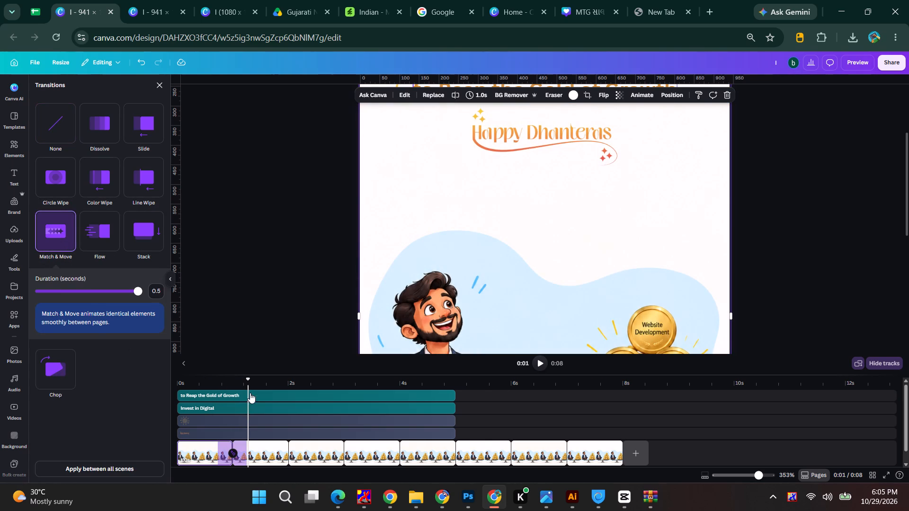
Play the video from the start to preview the Match & Move transition between the first two pages.
left_click_drag(248, 383, 181, 384)
key("space")
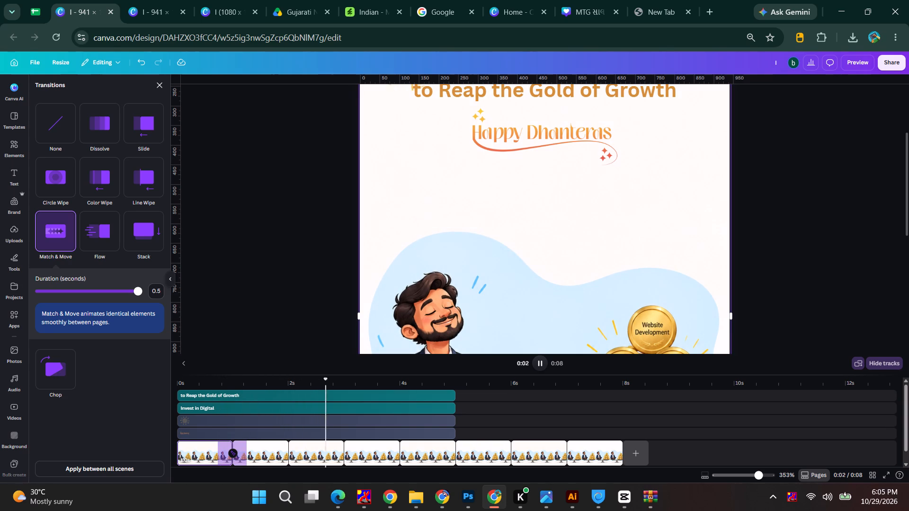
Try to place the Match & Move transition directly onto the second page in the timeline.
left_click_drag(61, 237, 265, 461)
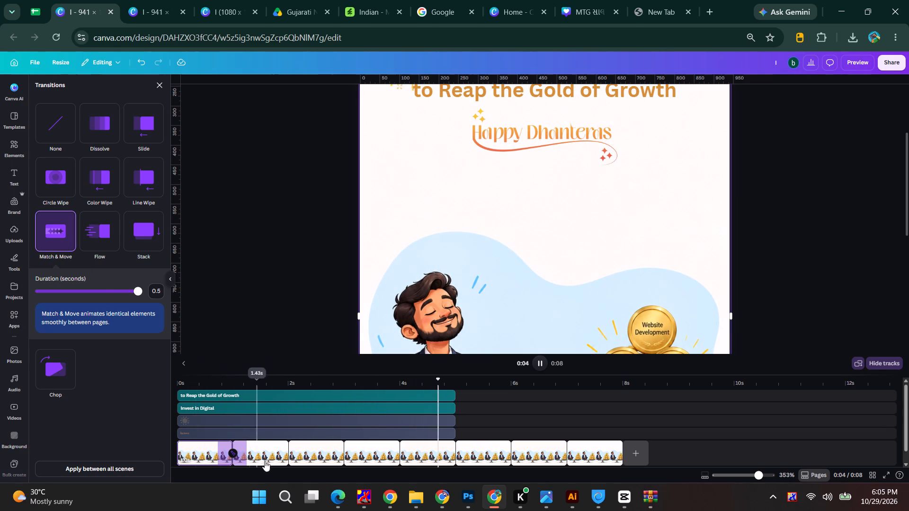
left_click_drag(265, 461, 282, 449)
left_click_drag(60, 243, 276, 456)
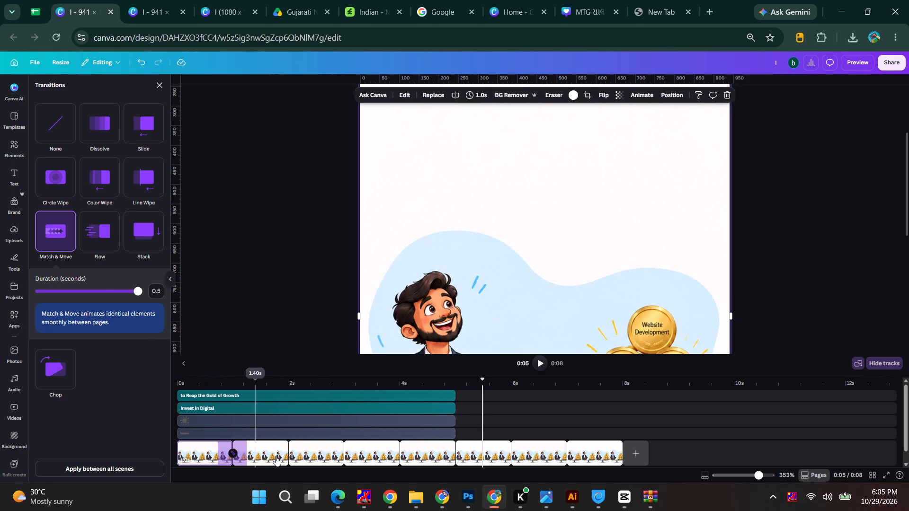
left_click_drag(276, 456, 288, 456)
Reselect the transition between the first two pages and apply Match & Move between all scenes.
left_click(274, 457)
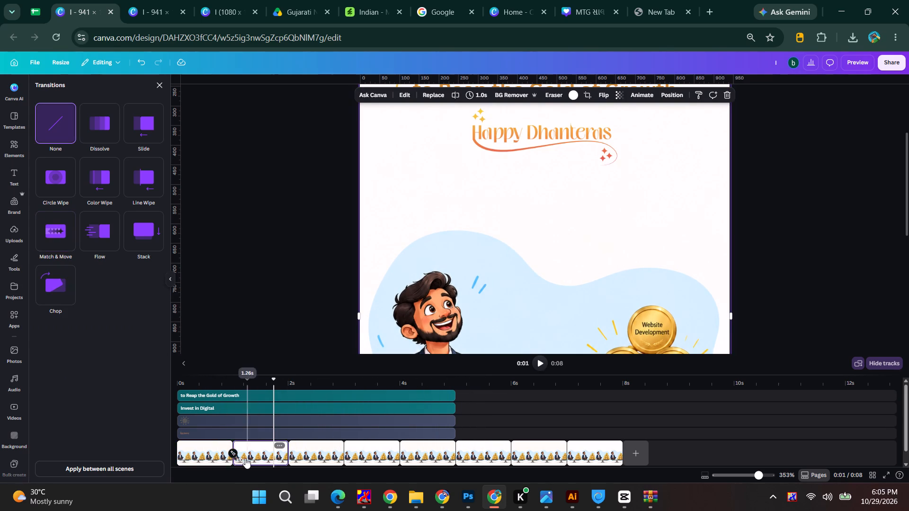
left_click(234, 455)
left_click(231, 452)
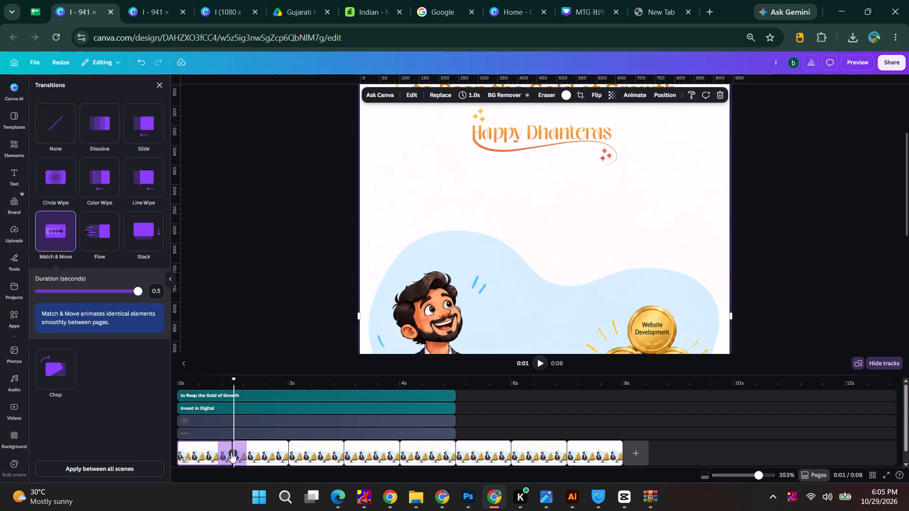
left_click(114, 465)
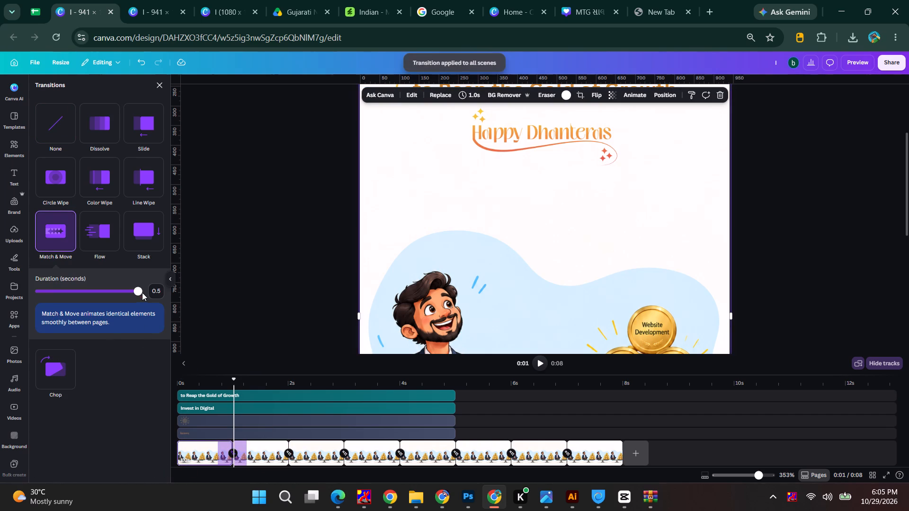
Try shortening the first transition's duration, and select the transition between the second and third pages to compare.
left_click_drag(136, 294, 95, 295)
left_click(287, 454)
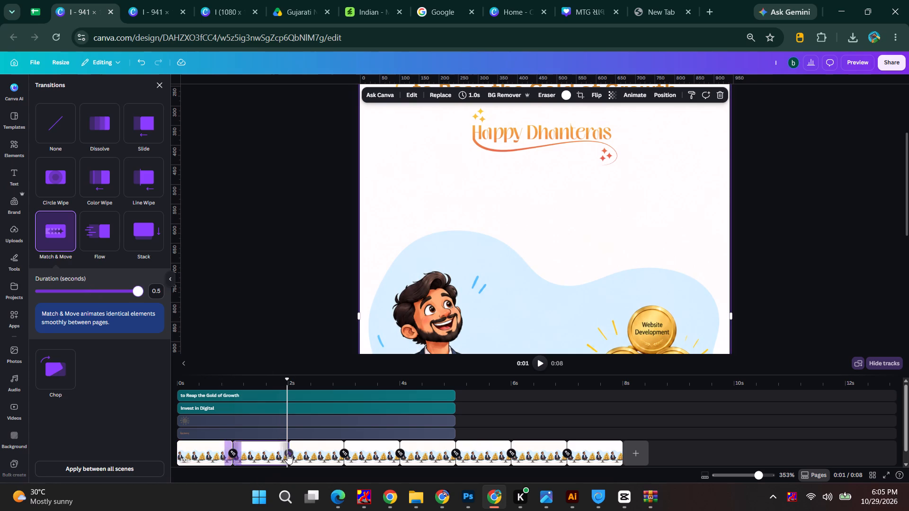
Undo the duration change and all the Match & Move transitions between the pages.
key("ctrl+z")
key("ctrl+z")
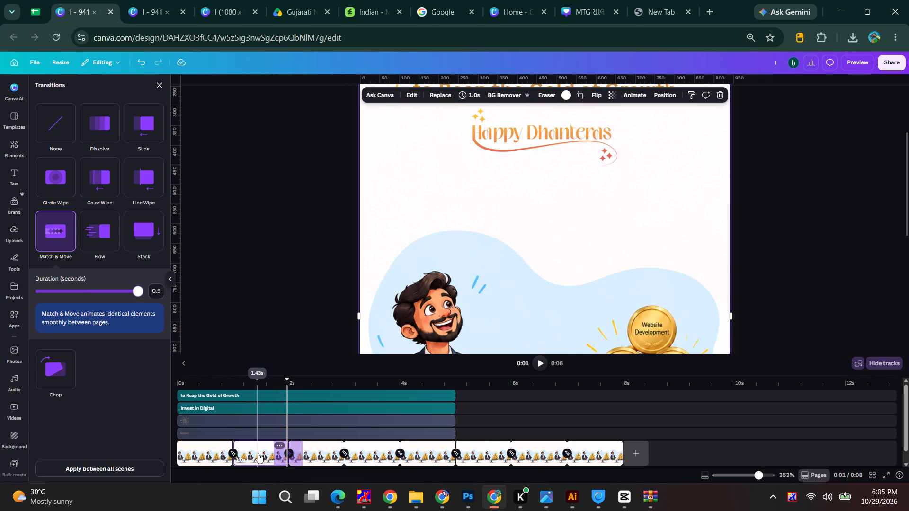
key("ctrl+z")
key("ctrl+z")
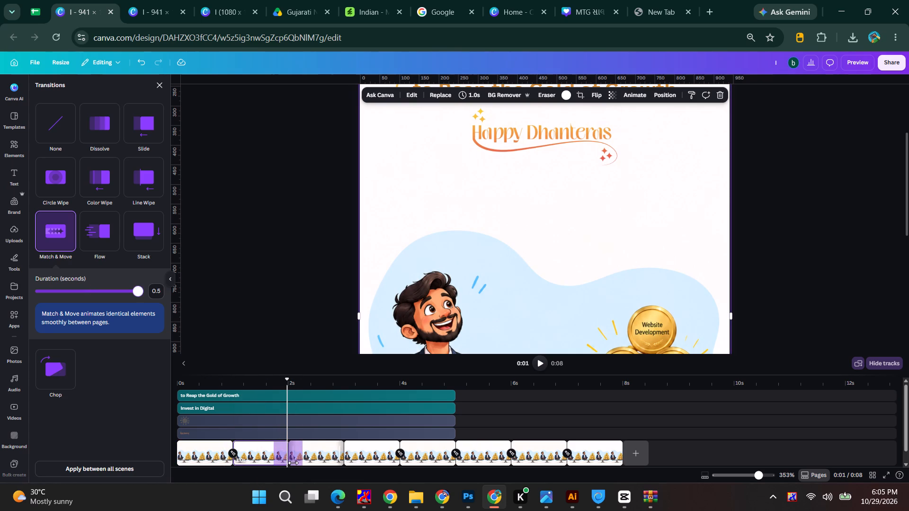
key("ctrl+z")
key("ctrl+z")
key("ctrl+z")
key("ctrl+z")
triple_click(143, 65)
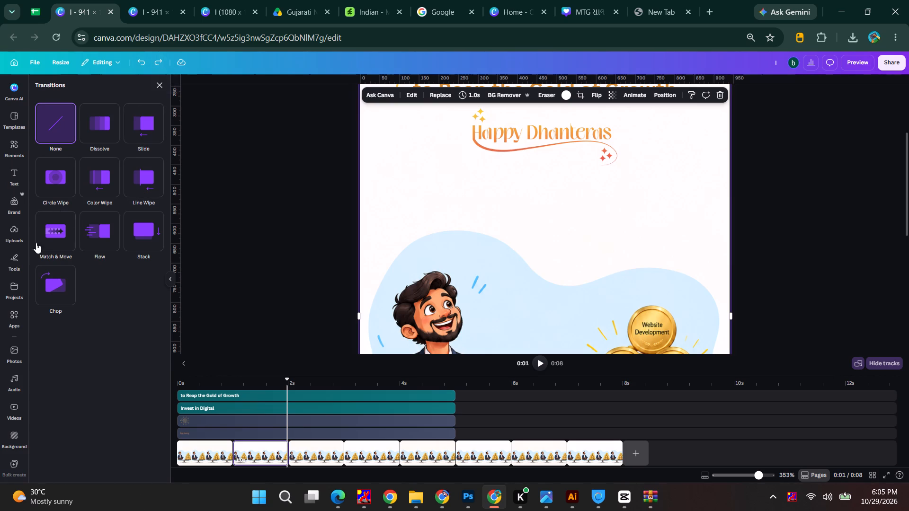
Add a Match & Move transition between the first and second pages only, with a duration of 0.26 seconds.
left_click_drag(57, 237, 78, 282)
left_click(232, 455)
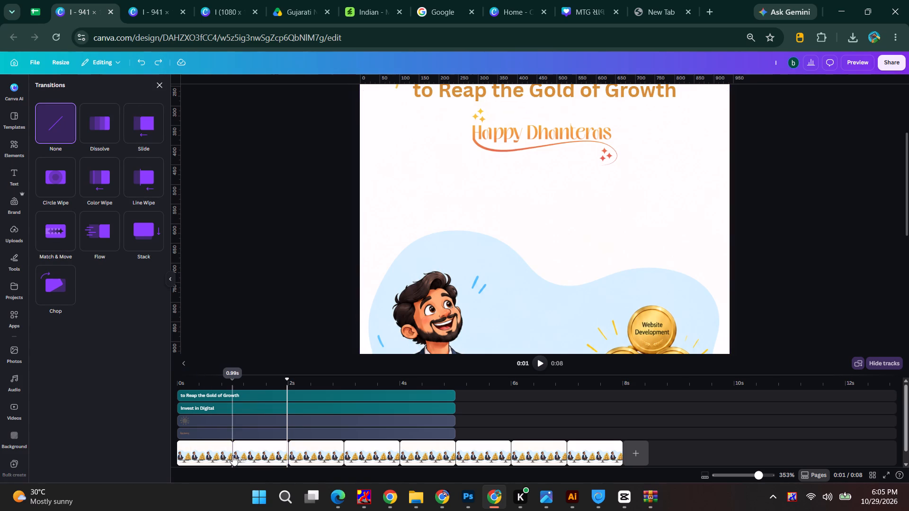
left_click(232, 460)
left_click(64, 227)
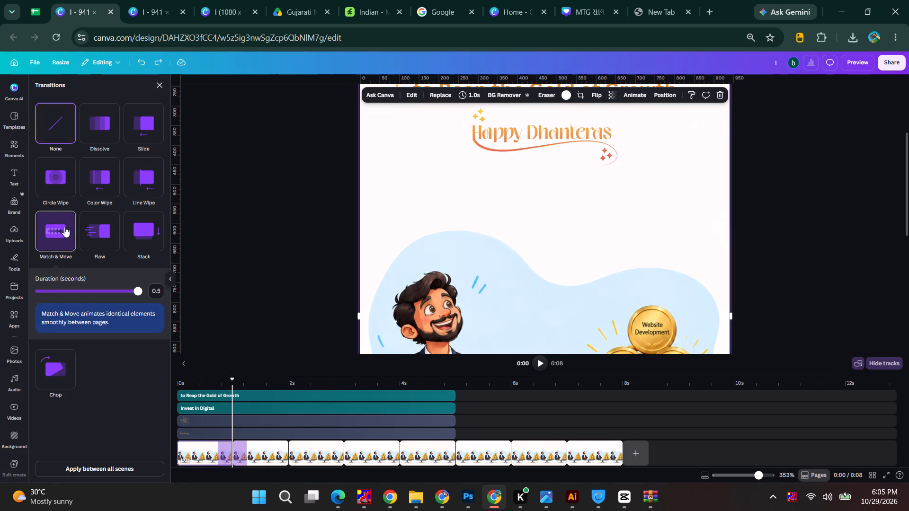
left_click(89, 289)
Play from midway through the first page, twice, to check the 0.26-second transition.
left_click_drag(231, 381, 205, 385)
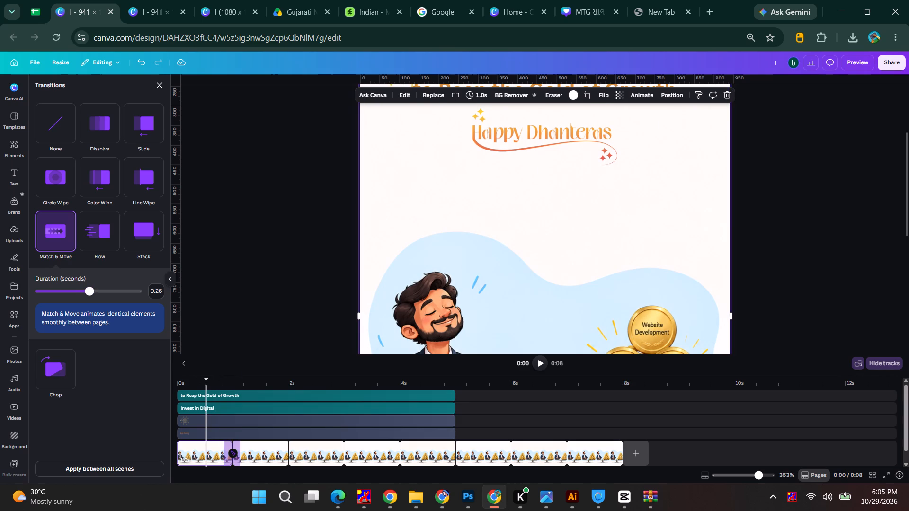
key("space")
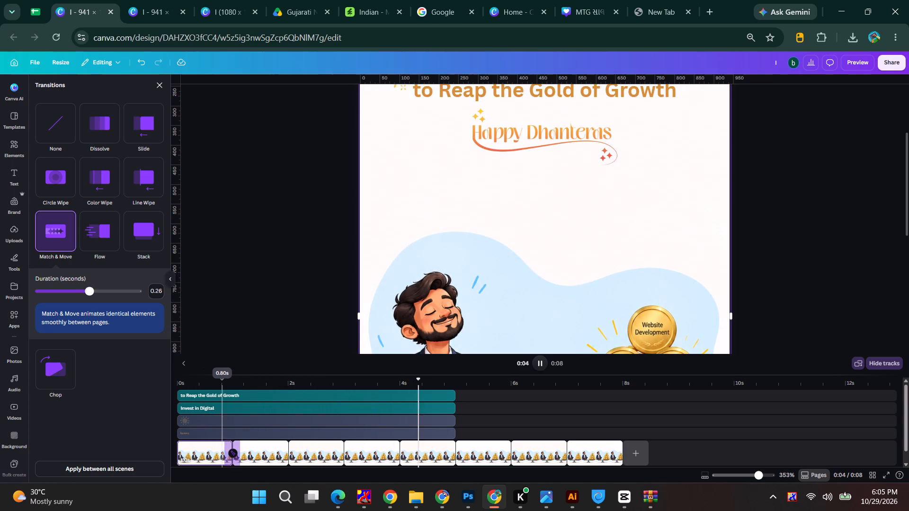
left_click_drag(220, 383, 205, 383)
key("space")
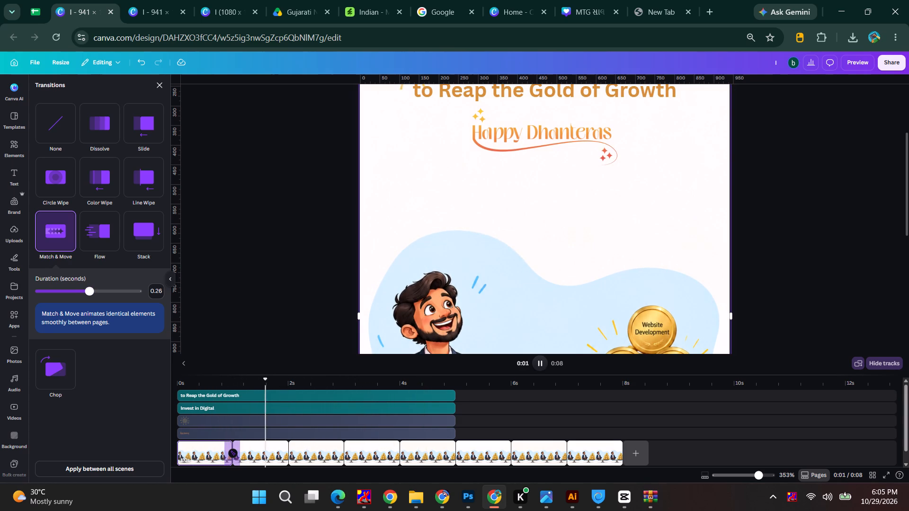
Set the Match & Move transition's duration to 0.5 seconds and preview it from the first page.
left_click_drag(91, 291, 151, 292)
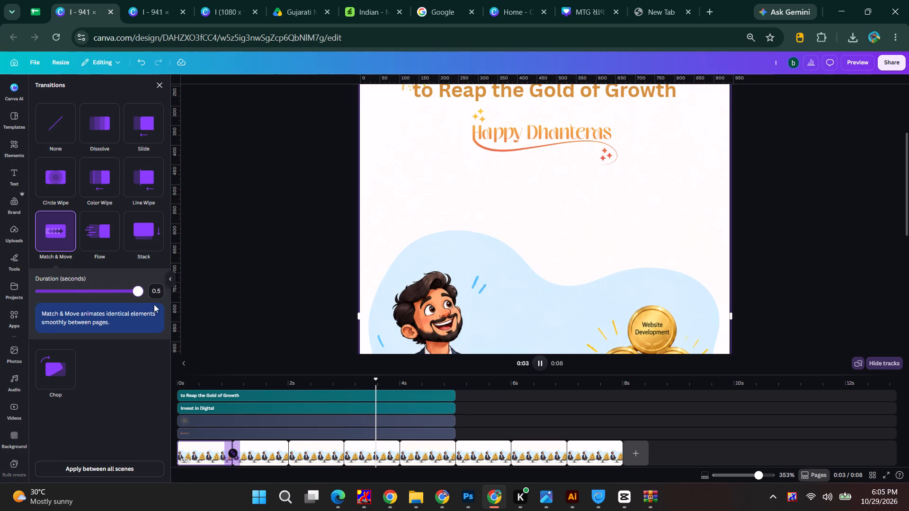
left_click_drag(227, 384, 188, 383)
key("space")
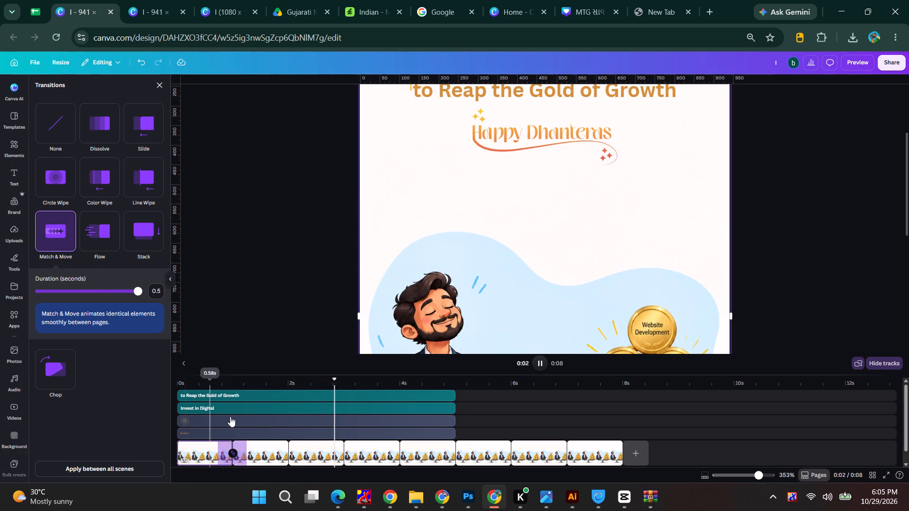
Reduce the duration of the Match & Move transition between the first two pages to its minimum.
left_click(208, 384)
left_click_drag(137, 292, 26, 293)
Replay the opening pages to check how the shortened transition looks between the first two images.
key("space")
left_click(201, 393)
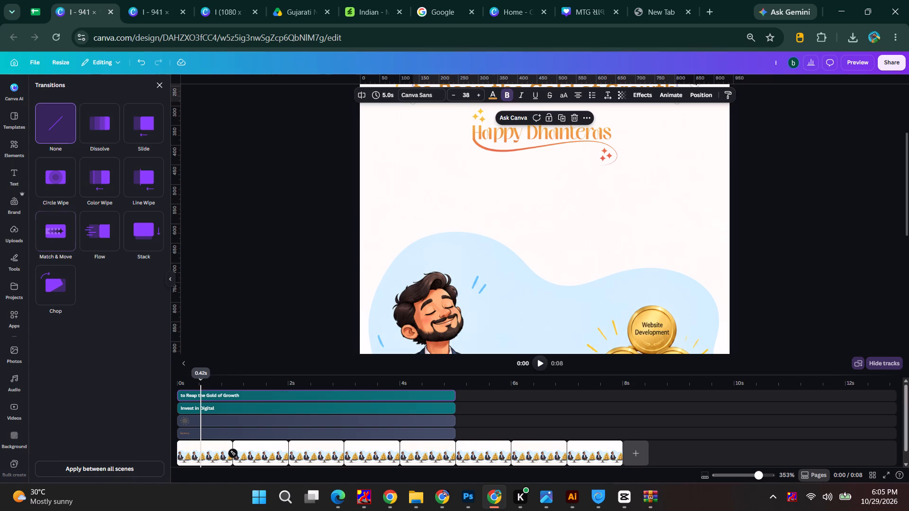
key("space")
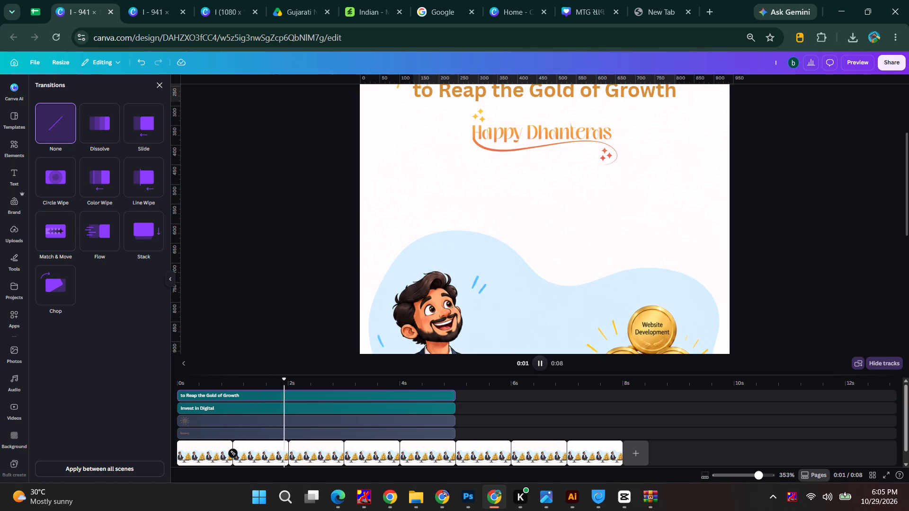
left_click(230, 373)
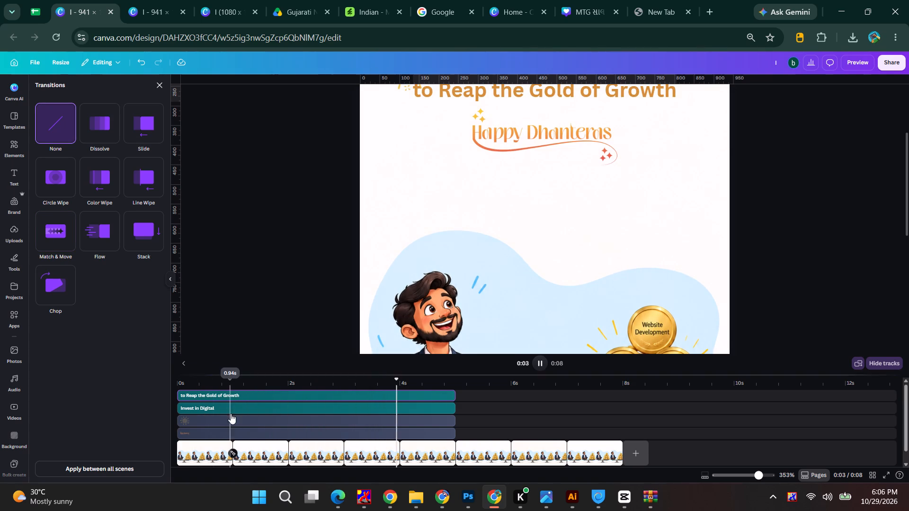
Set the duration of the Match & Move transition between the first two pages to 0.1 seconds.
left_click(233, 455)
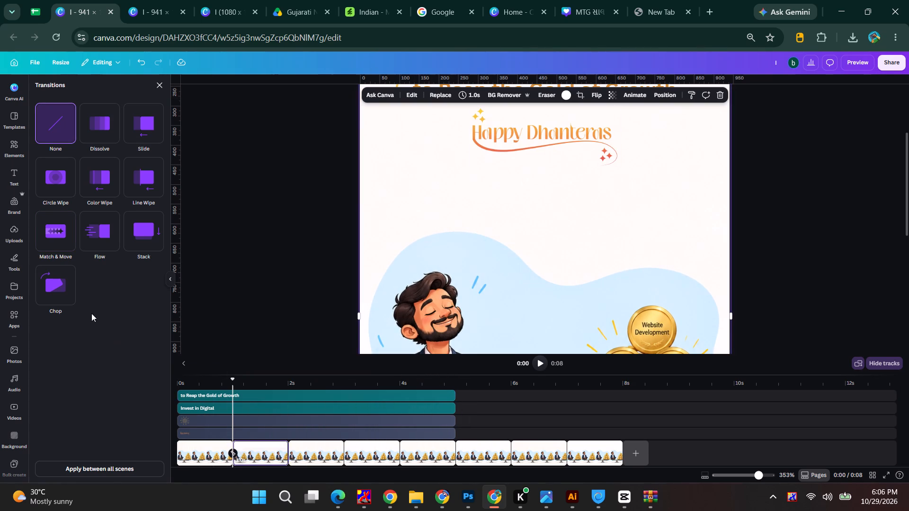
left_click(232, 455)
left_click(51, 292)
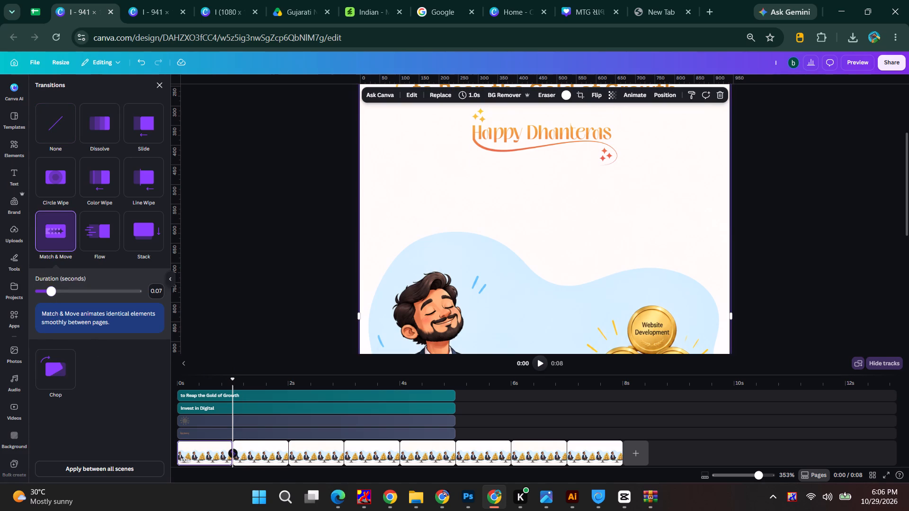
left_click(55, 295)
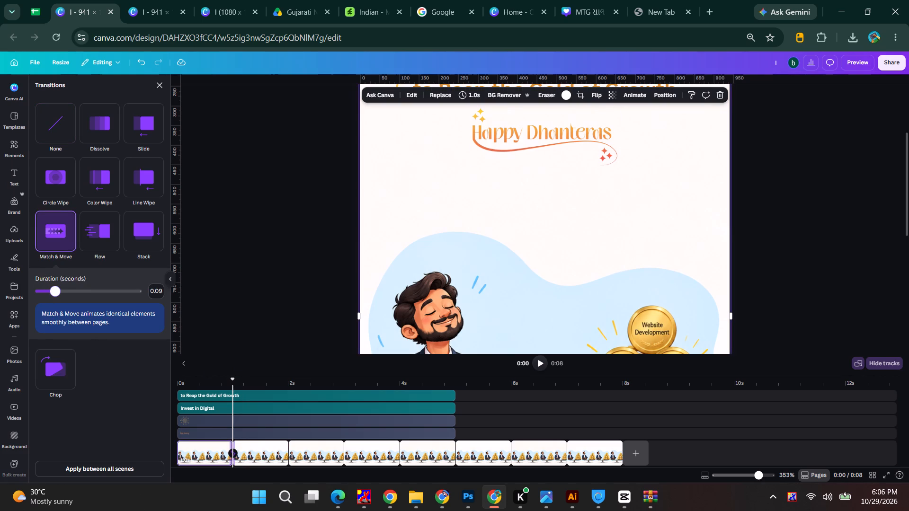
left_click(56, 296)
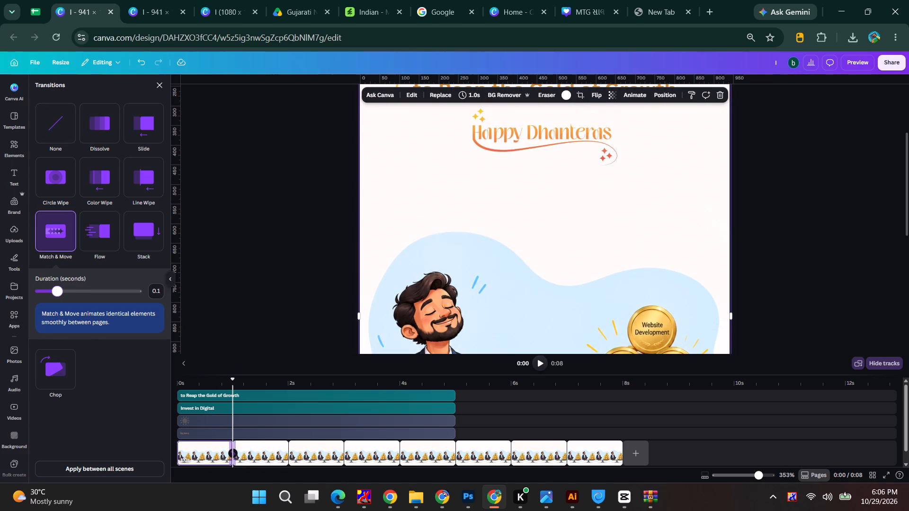
Play the opening pages twice to check the 0.1-second transition between the first two images.
left_click_drag(232, 380, 212, 379)
key("space")
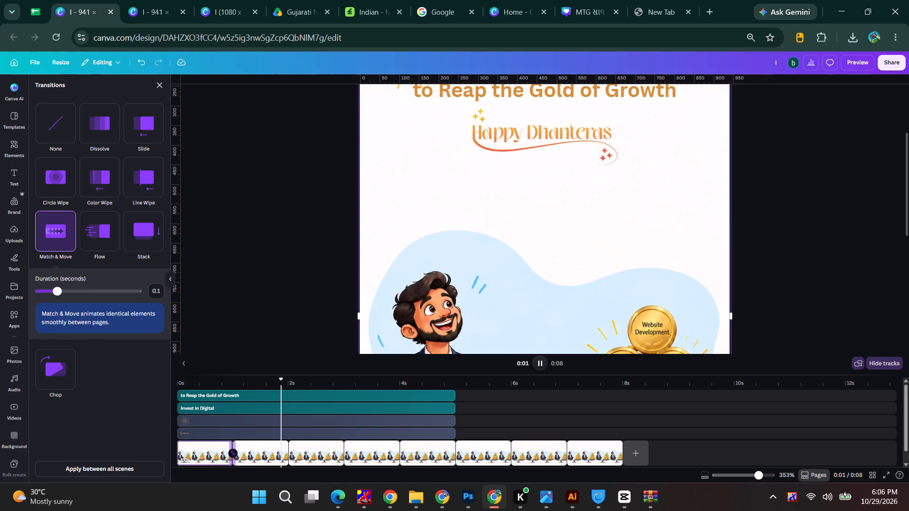
left_click(200, 379)
left_click_drag(200, 379, 187, 379)
key("space")
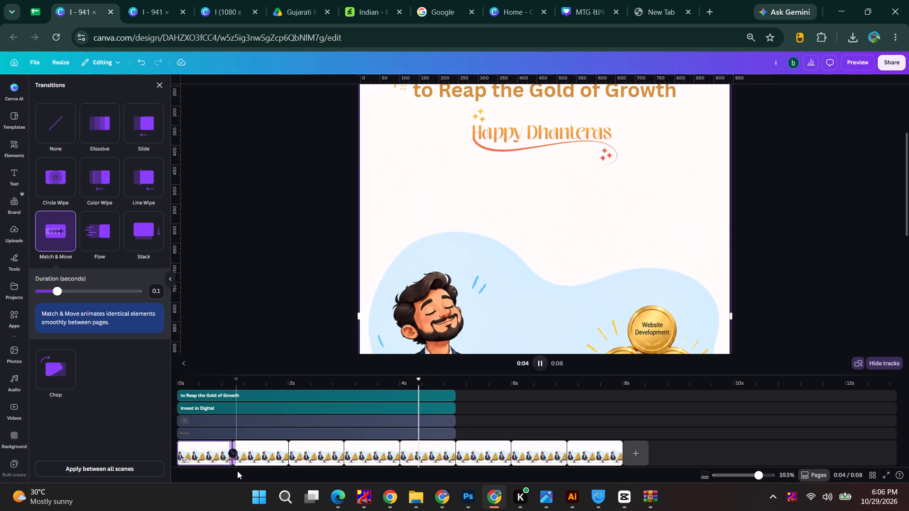
Set the Match & Move transition between the first two pages to 0.2 seconds and preview it from the start.
left_click(231, 454)
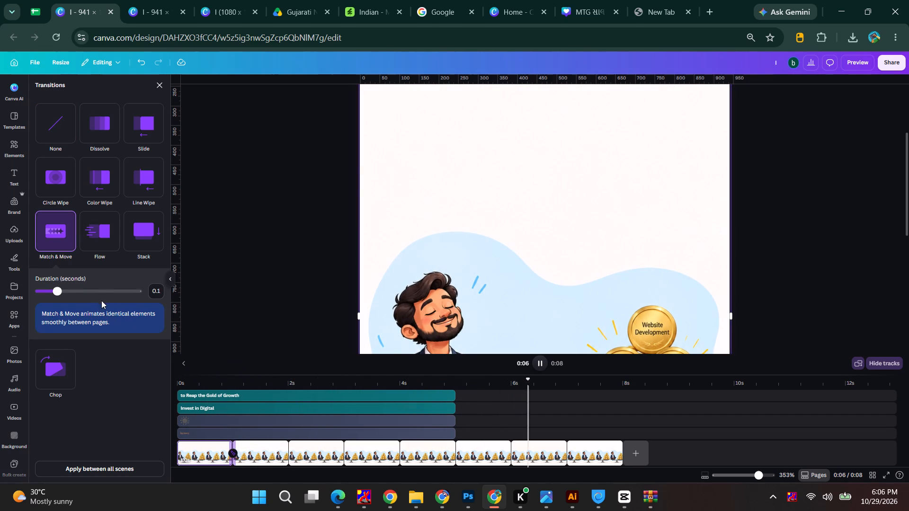
left_click_drag(63, 290, 79, 292)
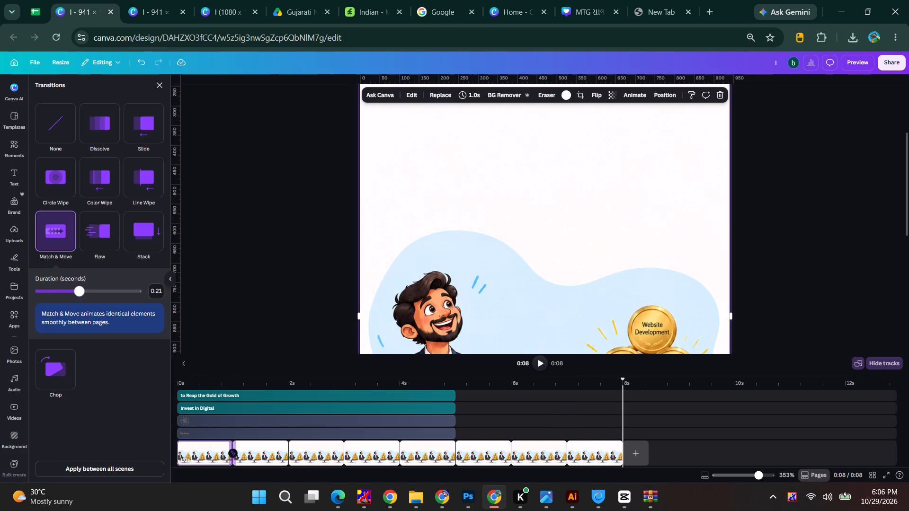
left_click_drag(79, 292, 78, 292)
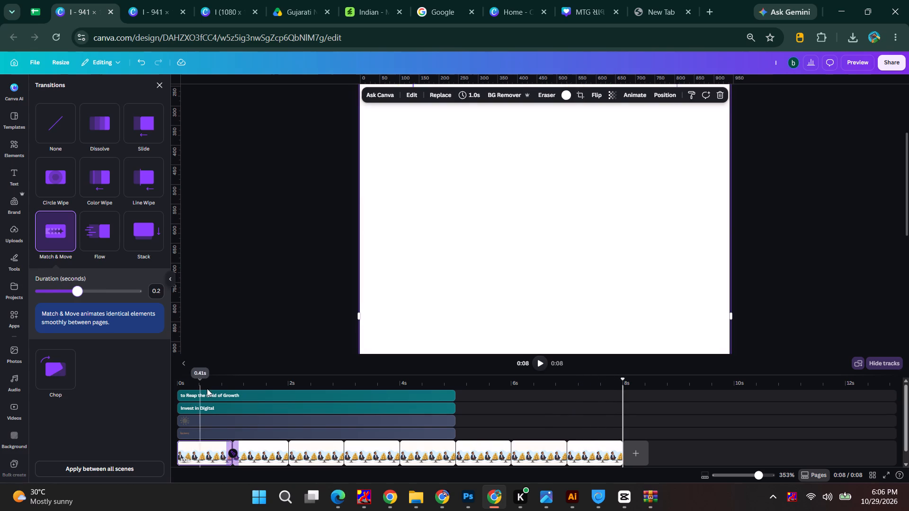
left_click_drag(207, 383, 164, 382)
key("space")
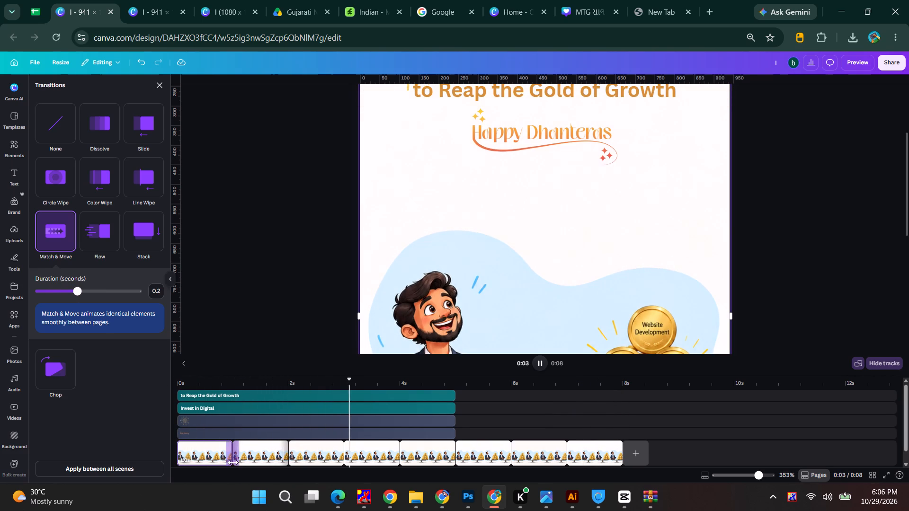
Apply the 0.2-second Match & Move transition between all scenes and replay the story from the start.
left_click(123, 467)
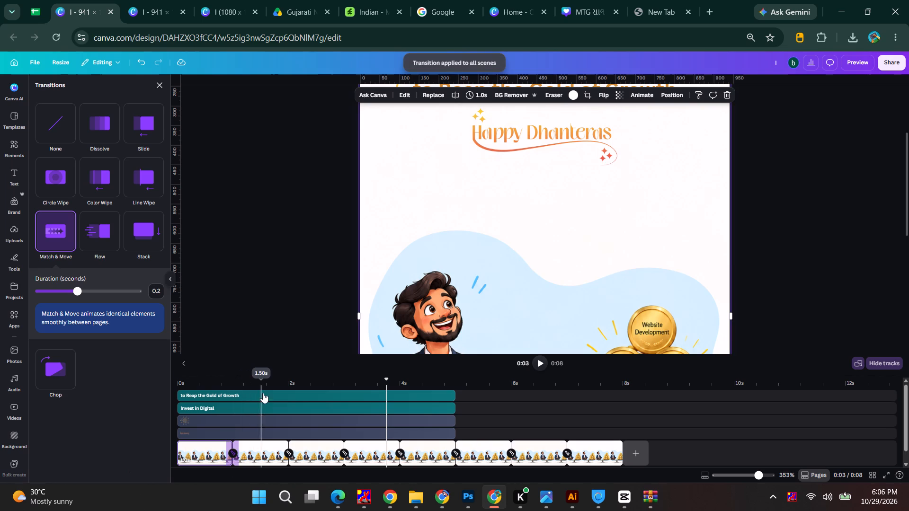
left_click_drag(269, 385, 290, 383)
left_click(290, 383)
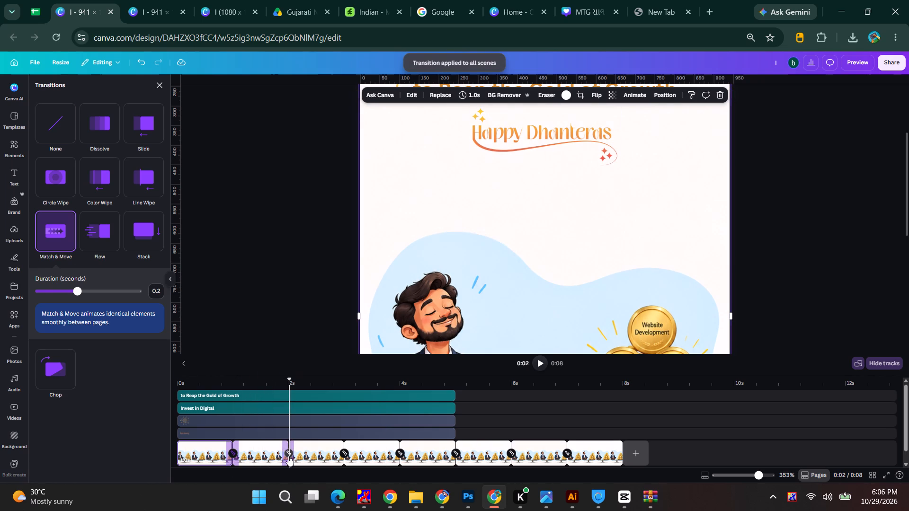
left_click(288, 456)
left_click_drag(199, 385, 165, 385)
key("space")
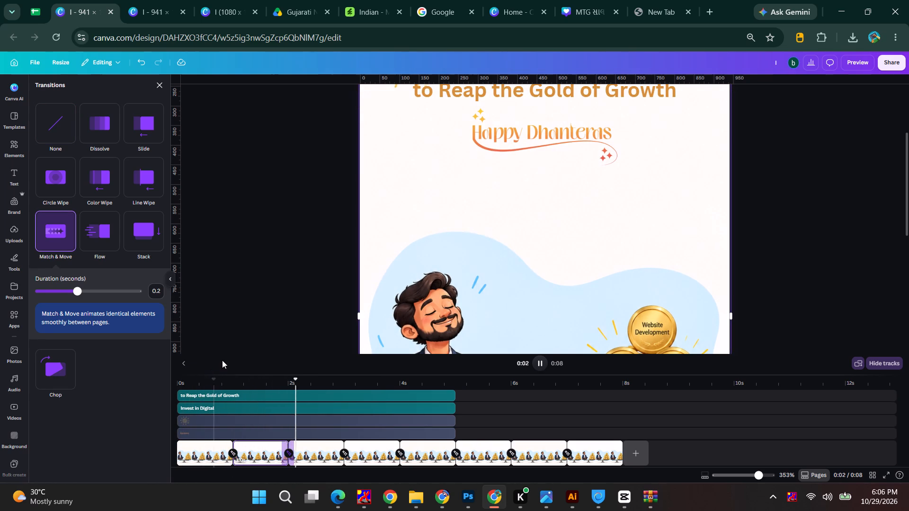
scroll(483, 190, "up", 1)
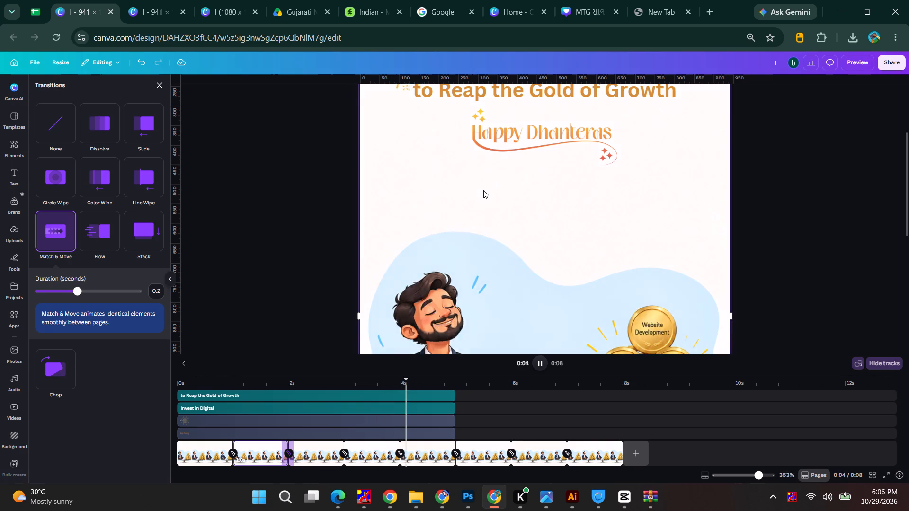
scroll(483, 190, "up", 3)
Switch to Photoshop, move "Invest in Digital" slightly down toward the line below, and set its Poppins weight to Medium.
key("alt+Tab")
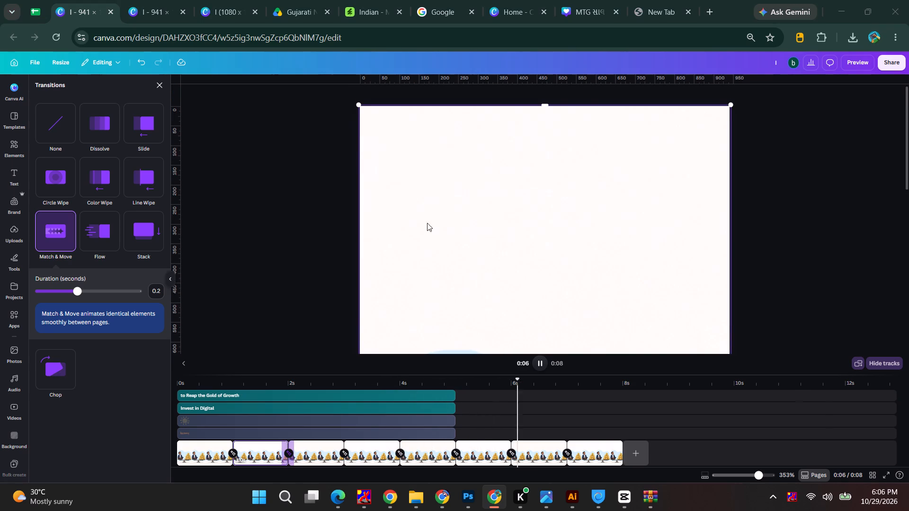
left_click(491, 145, "alt")
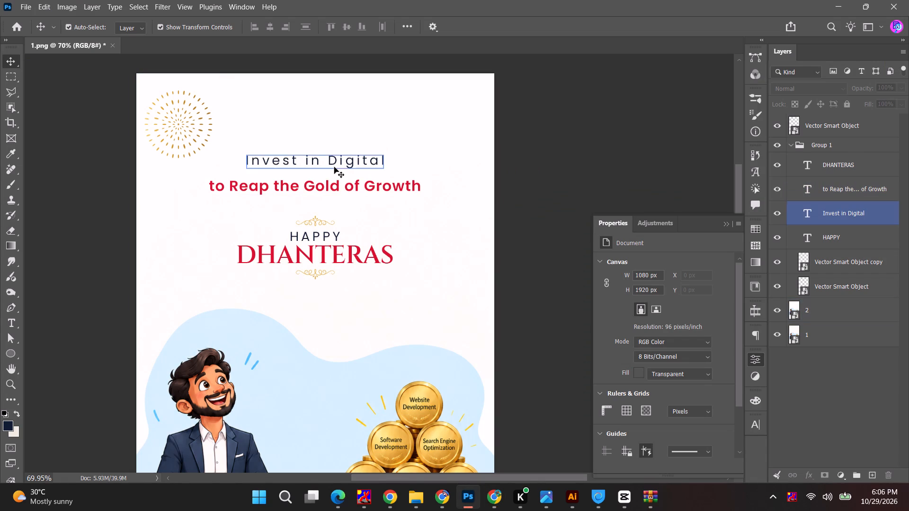
left_click_drag(334, 166, 334, 171)
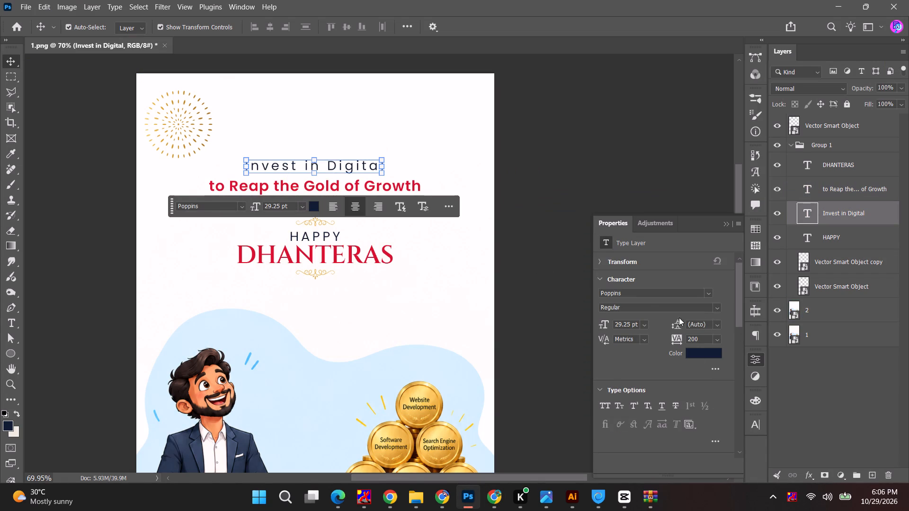
left_click(717, 306)
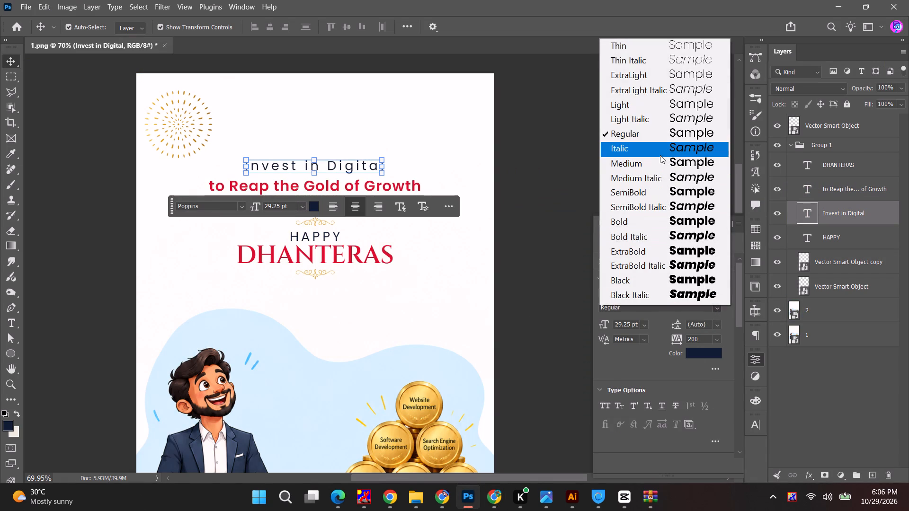
left_click(656, 164)
left_click(578, 184)
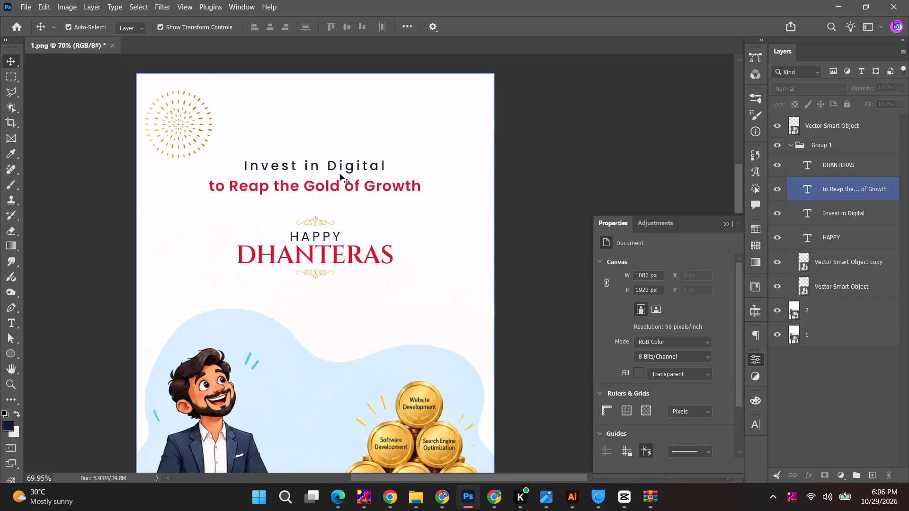
Move both tagline lines, "Invest in Digital" and "to Reap the Gold of Growth", down together toward the Happy Dhanteras lettering.
left_click(338, 190)
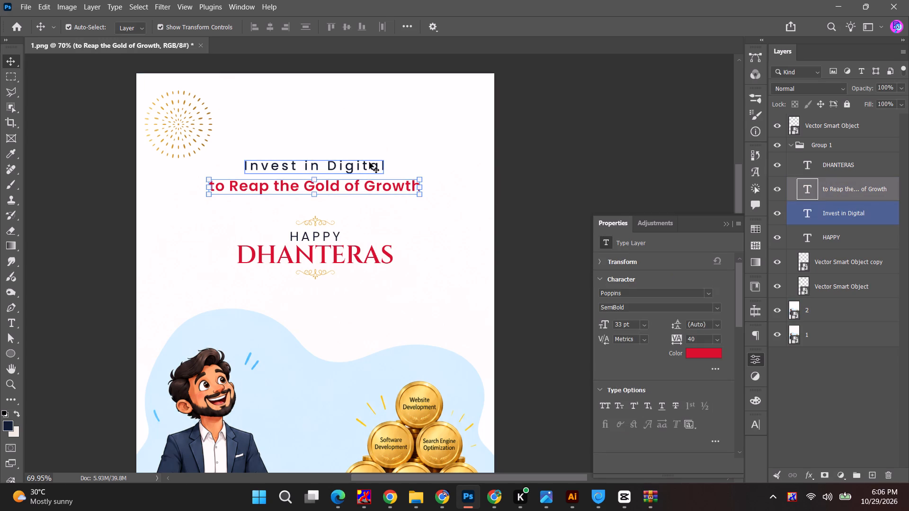
left_click(369, 162, "shift")
left_click_drag(358, 164, 358, 176)
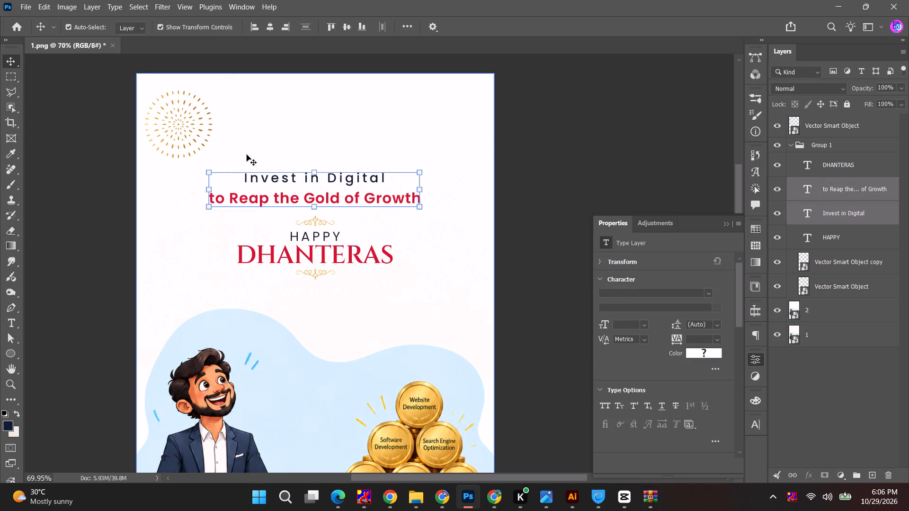
Delete image layer 2 and the gold firework vector above the tagline from the document.
left_click(189, 131)
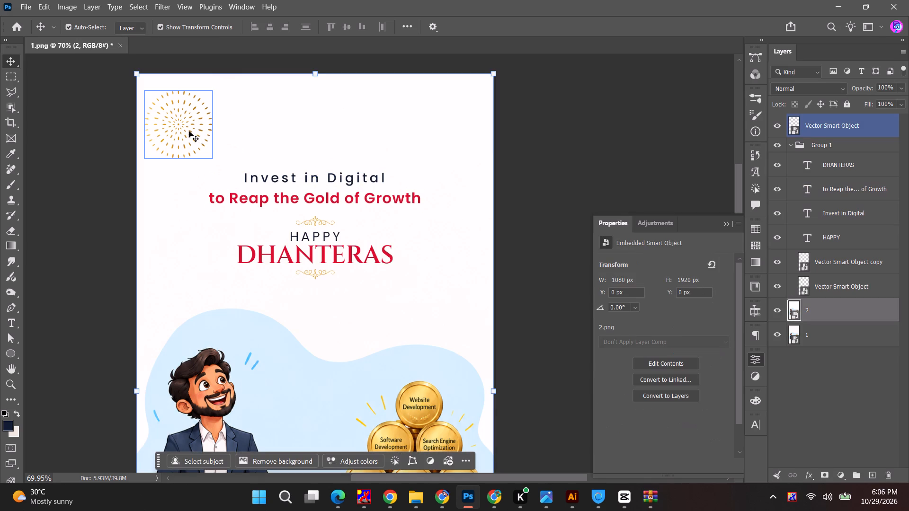
key("BackSpace")
left_click(195, 137)
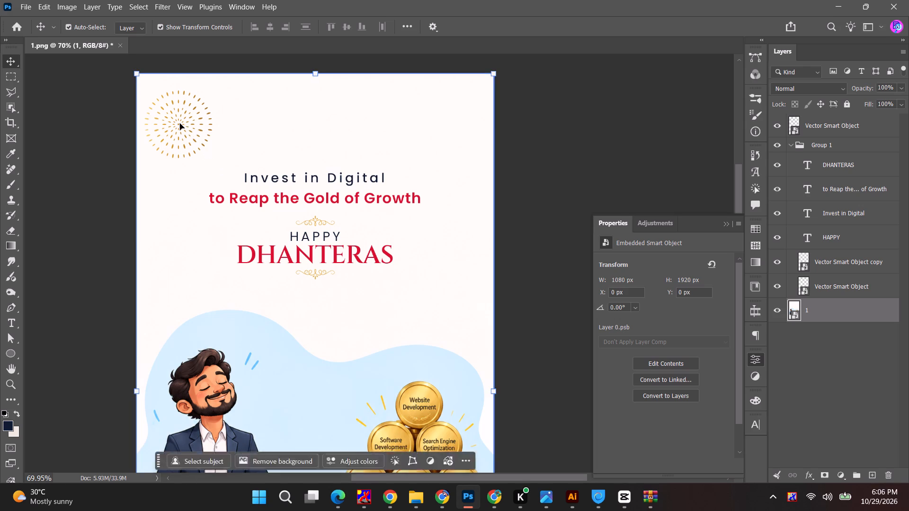
left_click(180, 123)
left_click(187, 122)
key("BackSpace")
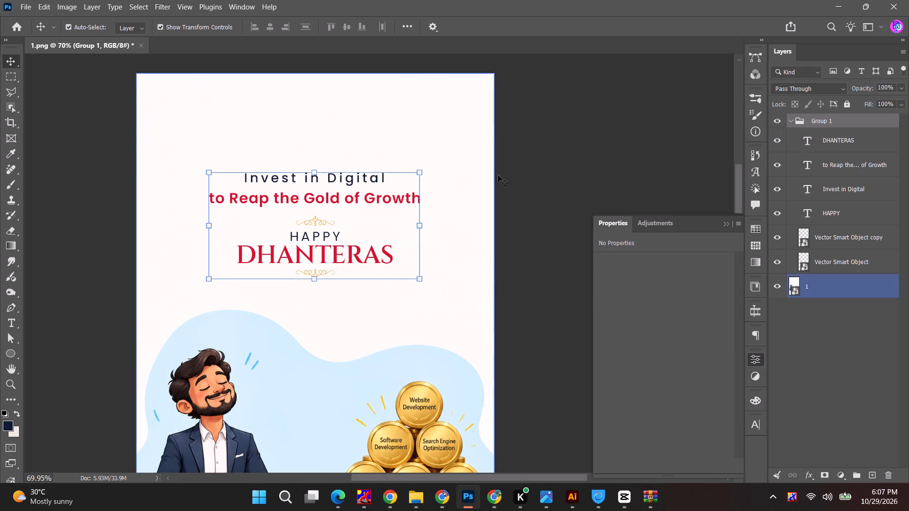
left_click(519, 170)
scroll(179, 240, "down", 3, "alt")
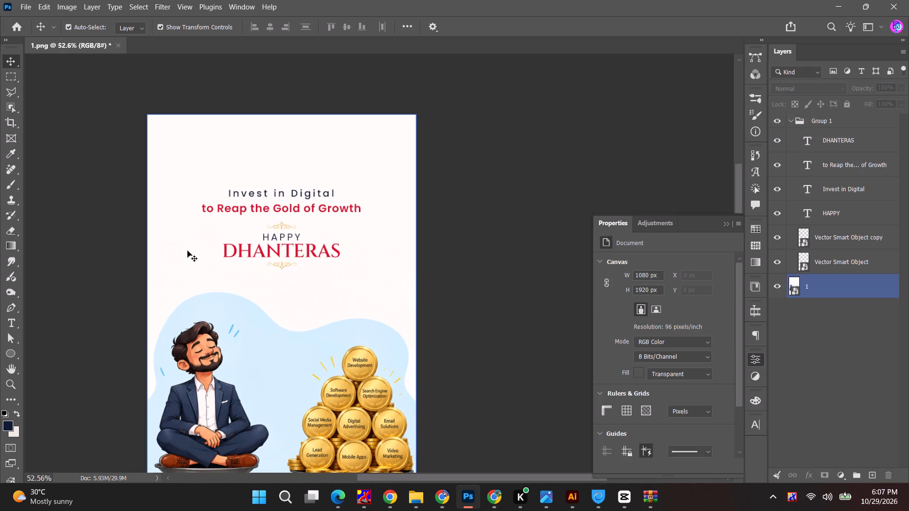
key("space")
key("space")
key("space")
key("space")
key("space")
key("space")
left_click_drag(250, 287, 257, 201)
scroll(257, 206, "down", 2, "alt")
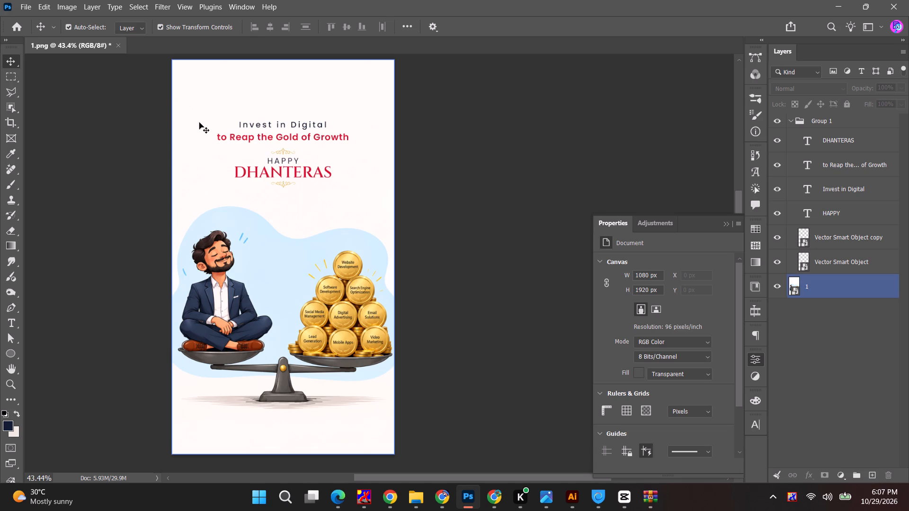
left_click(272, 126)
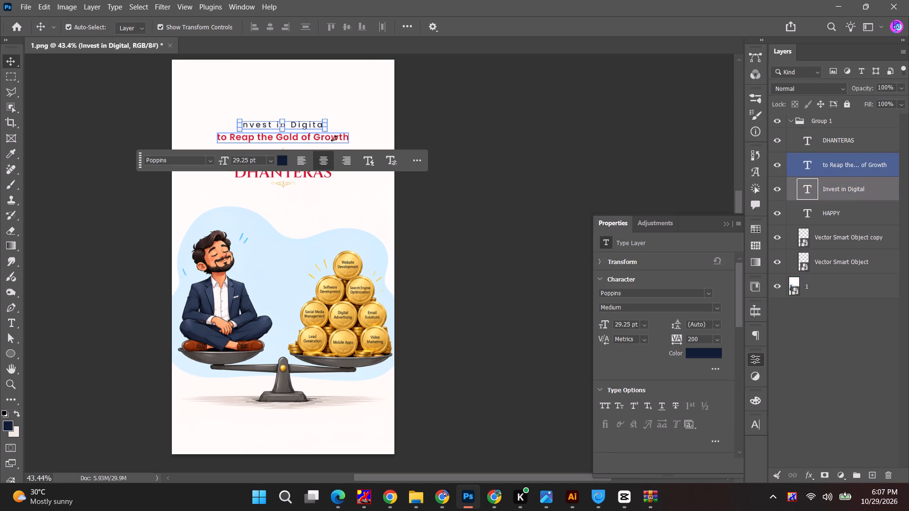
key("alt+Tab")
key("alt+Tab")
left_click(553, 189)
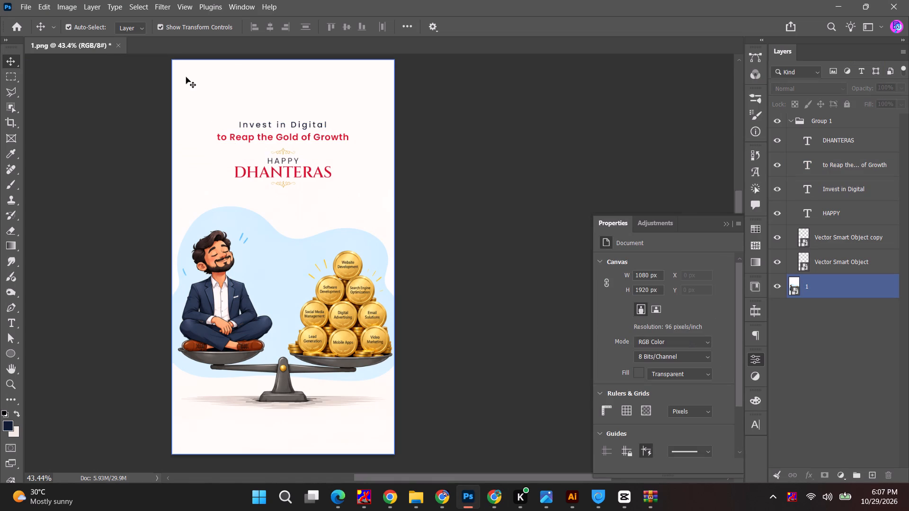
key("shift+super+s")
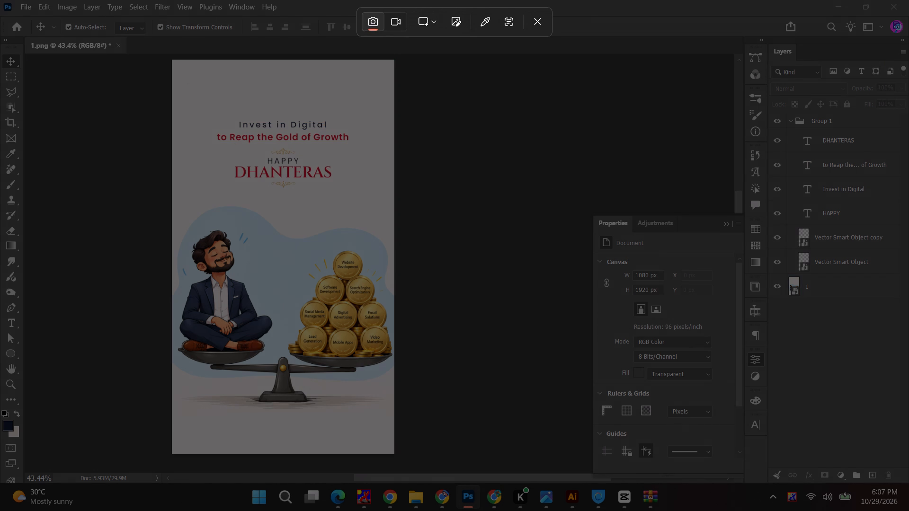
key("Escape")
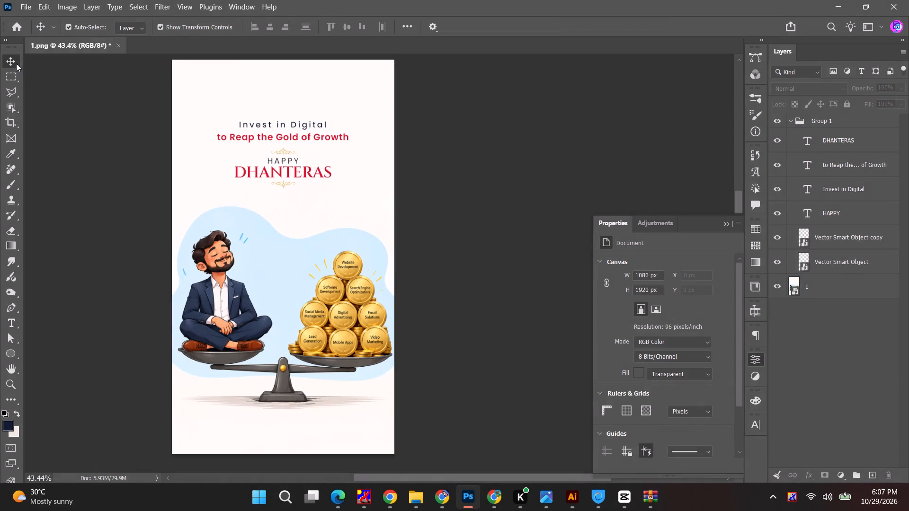
Combine the gold ornaments above and below the Happy Dhanteras lettering into a single smart object.
left_click(280, 151)
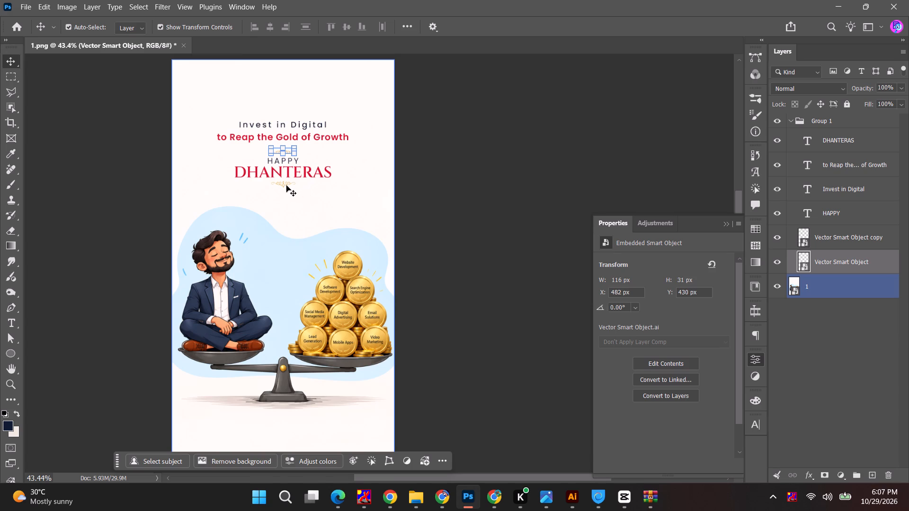
left_click(285, 184, "shift")
left_click(552, 180)
left_click(884, 238)
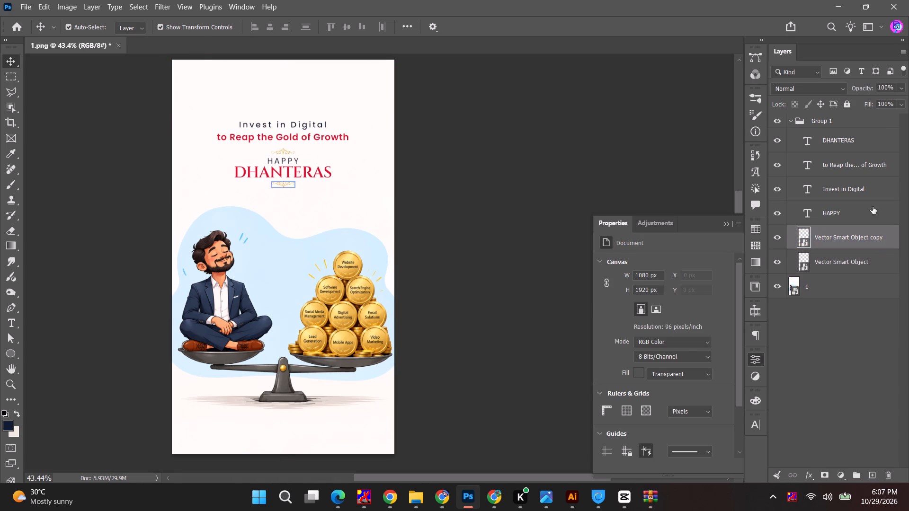
left_click(867, 173)
left_click(848, 240)
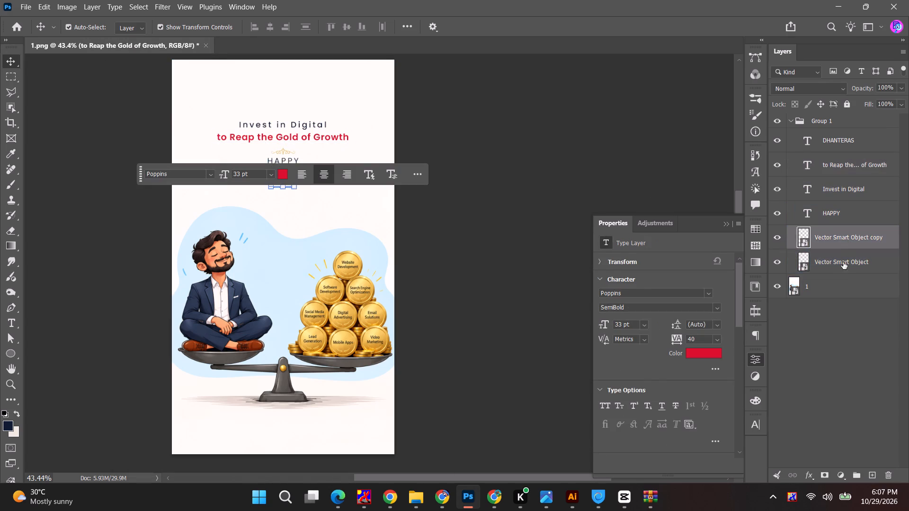
left_click(841, 267, "ctrl")
right_click(841, 267)
left_click(780, 413)
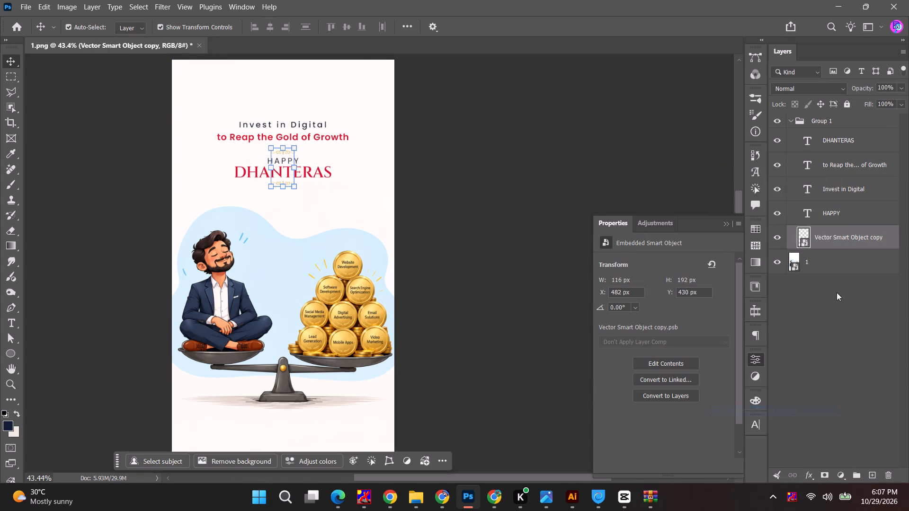
Export the gold ornament smart object as a PNG named "AS VCHAGVCNAV" in the Downloads folder.
right_click(830, 235)
left_click(756, 155)
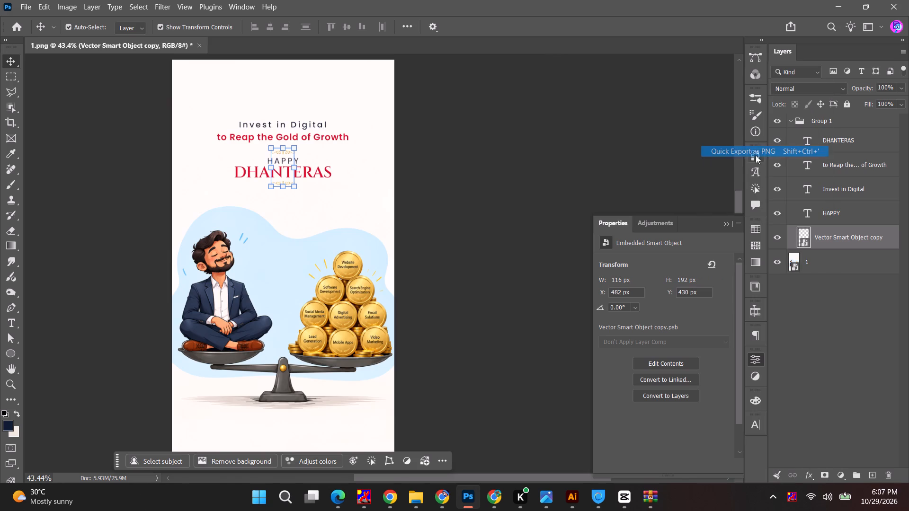
scroll(172, 164, "up", 9)
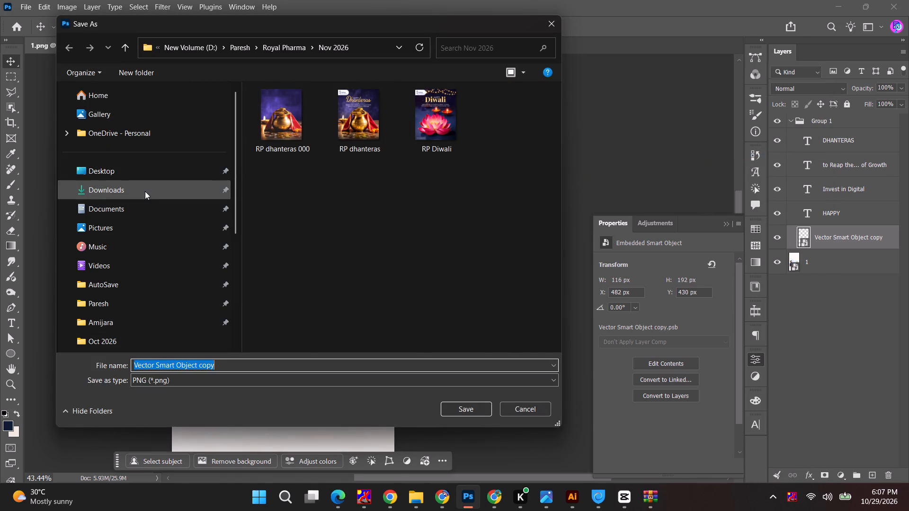
left_click(145, 191)
left_click(334, 362)
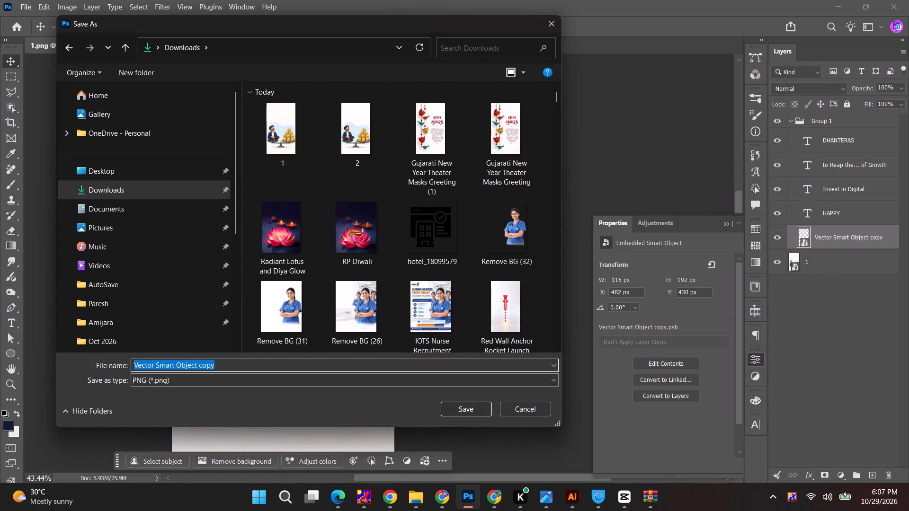
type("AS VCHAGVCNAV")
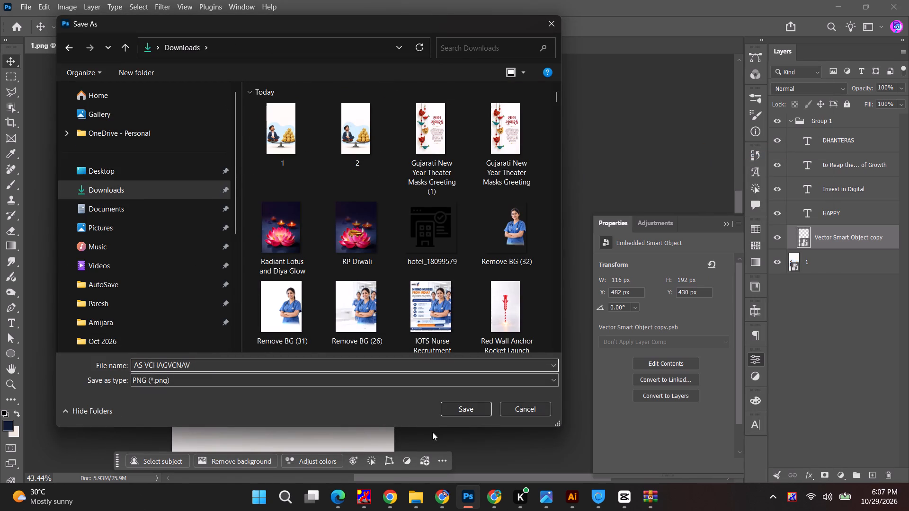
left_click(446, 411)
Switch to the Canva design and upload the newly exported gold ornament PNG from Downloads.
key("alt+Tab")
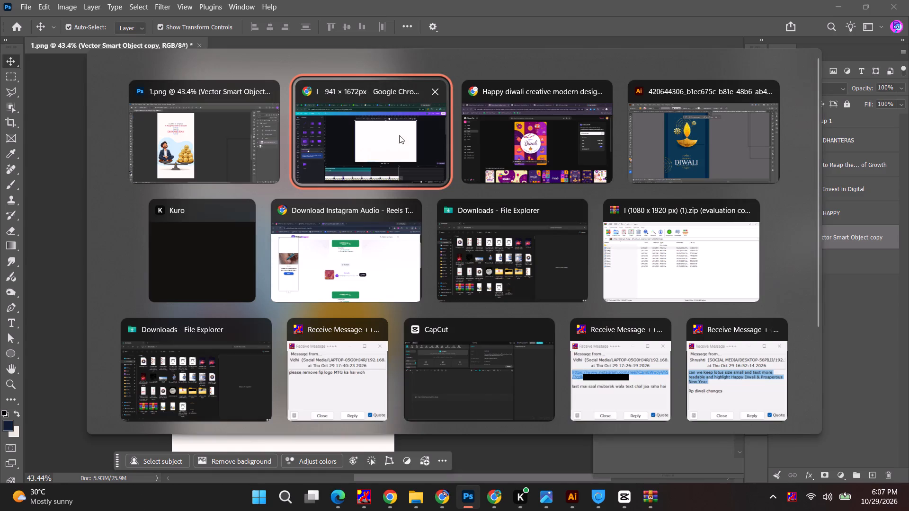
left_click(356, 160, "alt")
scroll(89, 324, "up", 5)
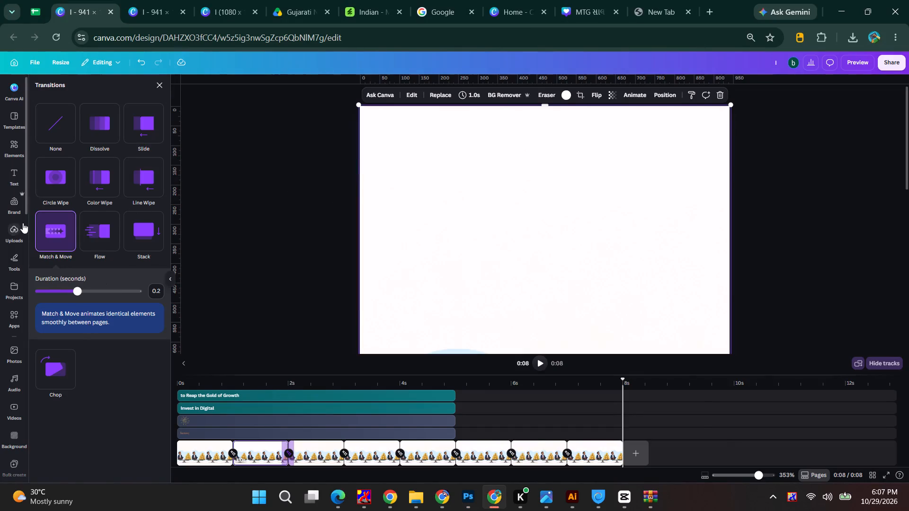
left_click(16, 210)
left_click(13, 233)
left_click(99, 117)
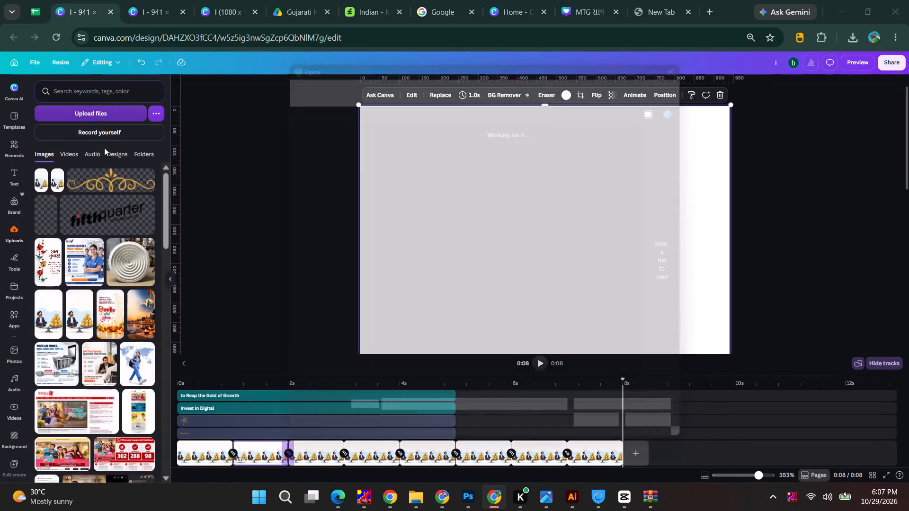
left_click(409, 148)
left_click(610, 449)
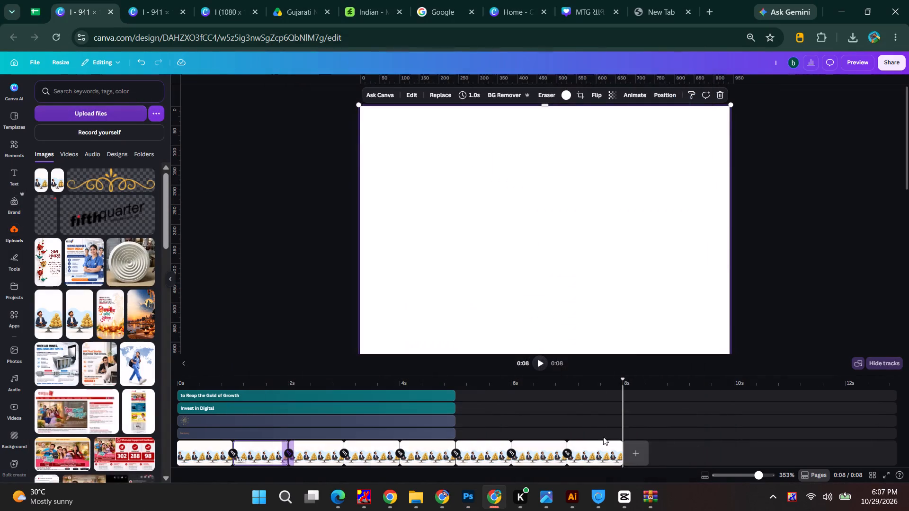
Go to the start of the timeline and delete the Happy Dhanteras graphic below the tagline.
scroll(539, 300, "down", 7, "ctrl")
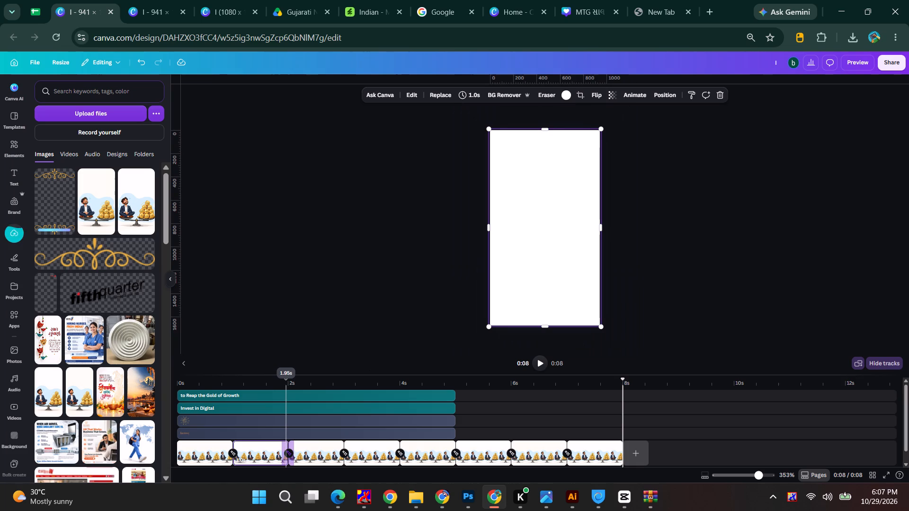
left_click_drag(283, 384, 134, 381)
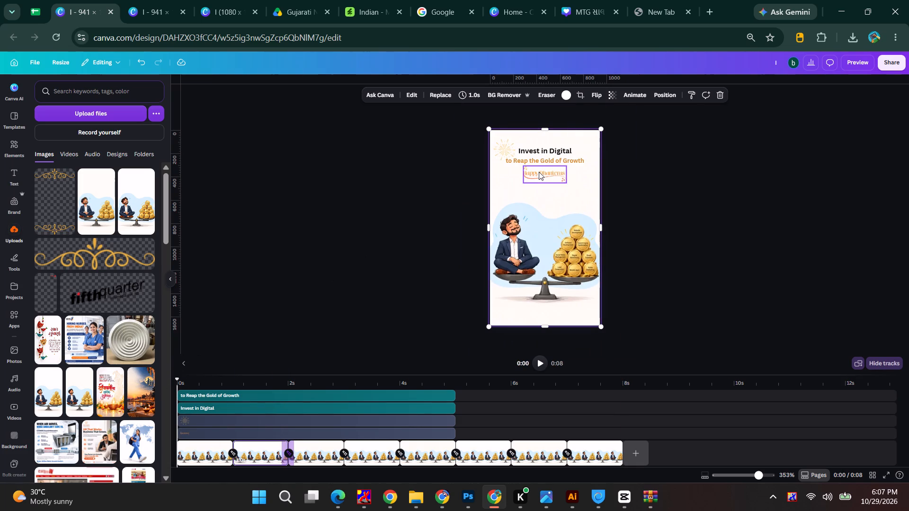
left_click(539, 169)
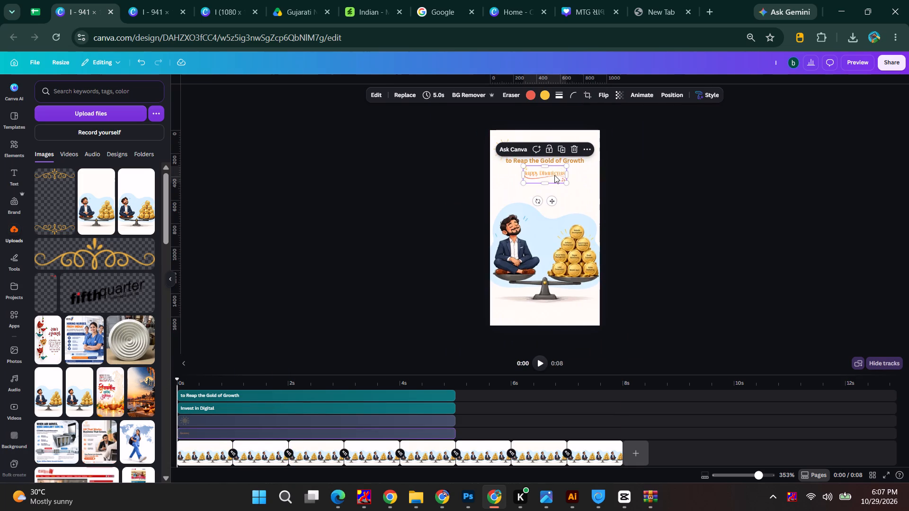
key("BackSpace")
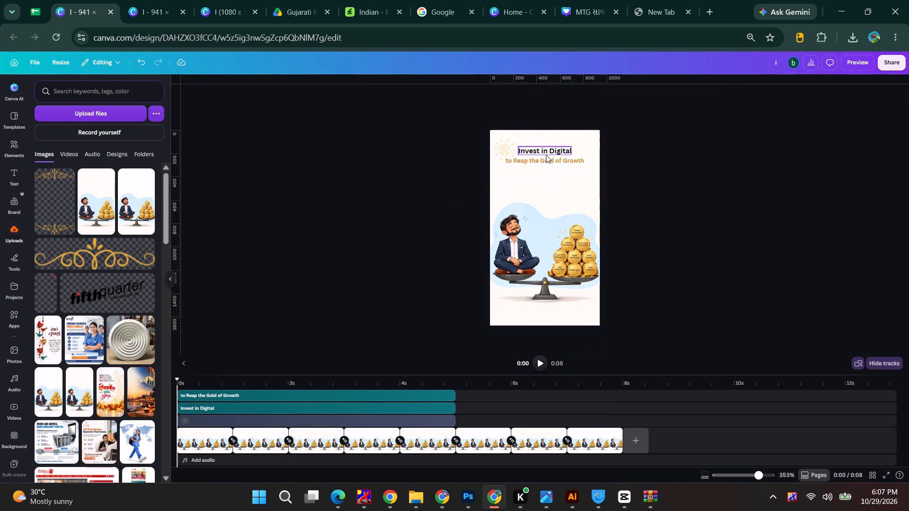
Add the uploaded gold ornament pair over the illustration page below the tagline and centre it horizontally on the page.
left_click(55, 206)
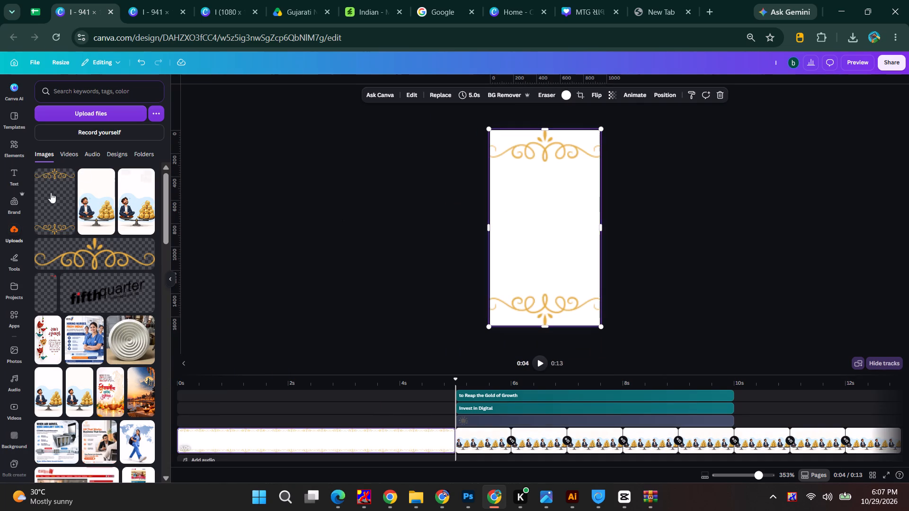
key("ctrl+z")
left_click_drag(58, 210, 540, 207)
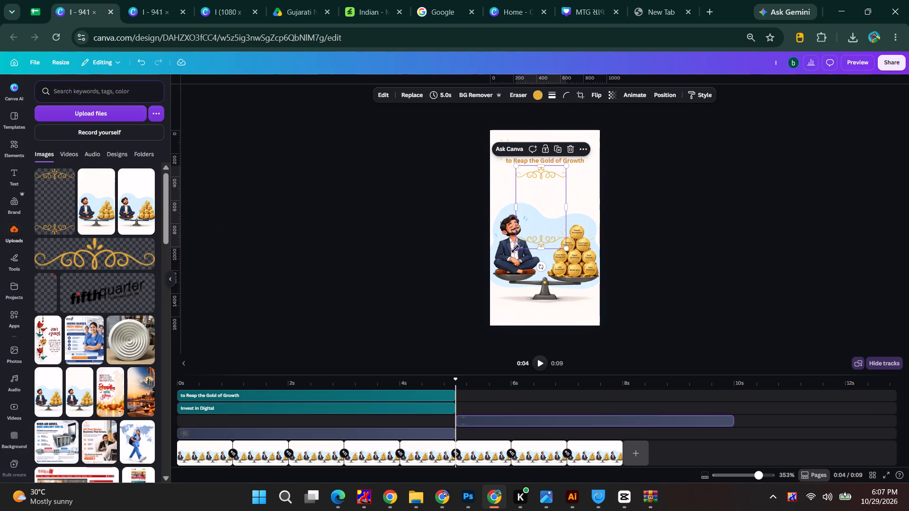
left_click(677, 97)
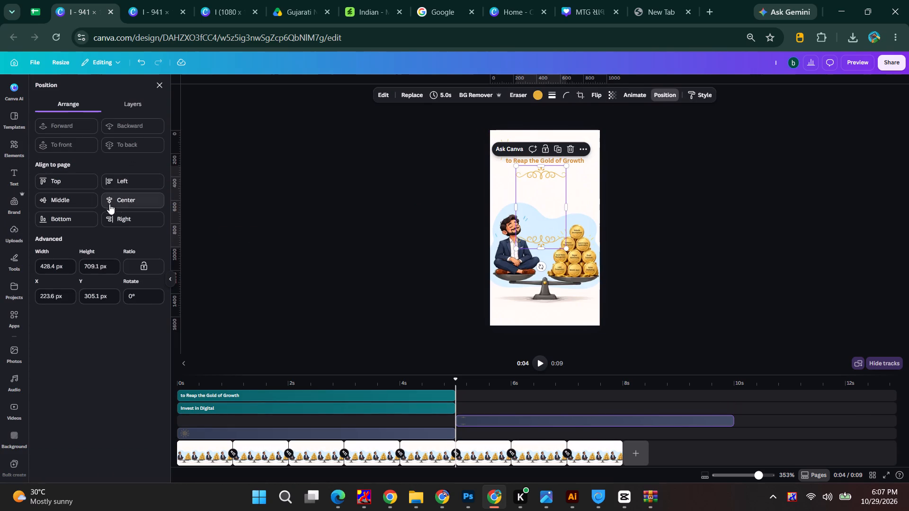
left_click(140, 202)
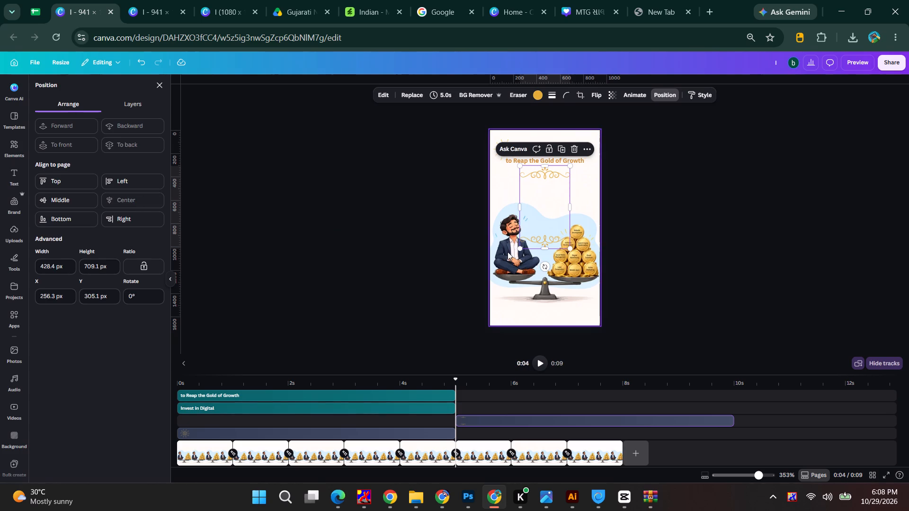
Shrink the ornament pair to about 166 × 275 px and move it up beneath the tagline, to about Y 353 px.
left_click_drag(519, 250, 530, 219, "alt")
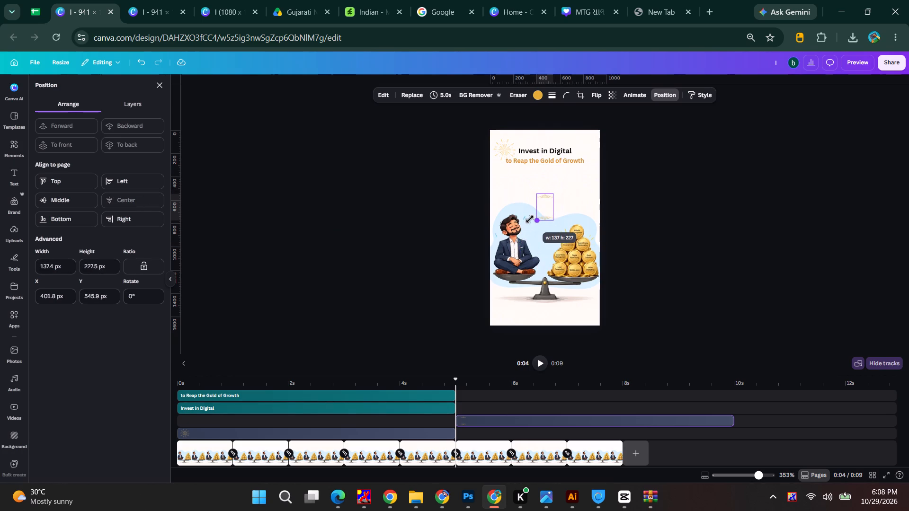
left_click_drag(530, 219, 528, 220, "alt")
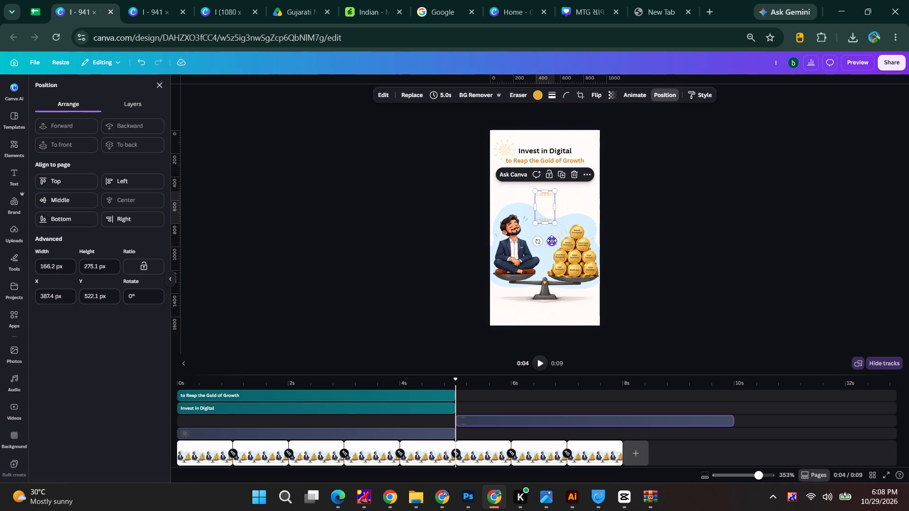
left_click_drag(552, 240, 552, 221)
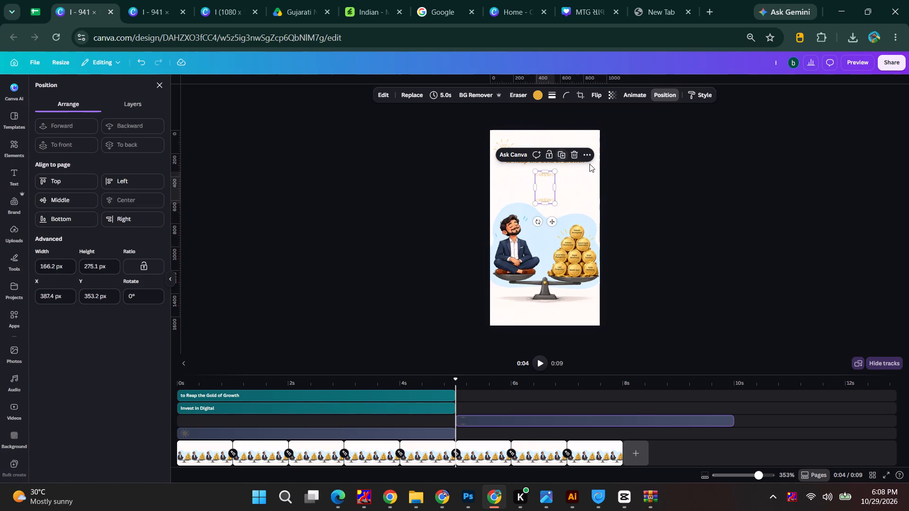
left_click(666, 168)
Move the ornament's timeline clip to start at 0 s and extend its duration to 8.0 s.
scroll(582, 160, "up", 3, "ctrl")
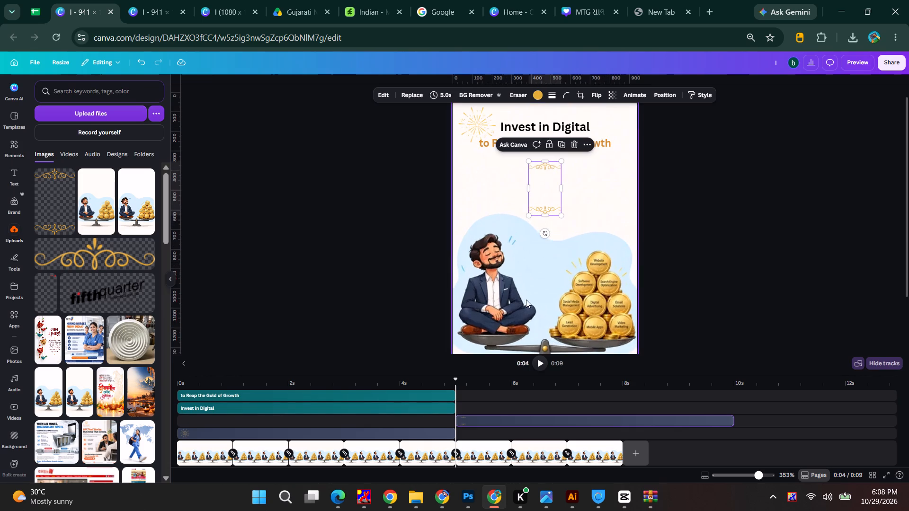
left_click_drag(702, 423, 429, 418)
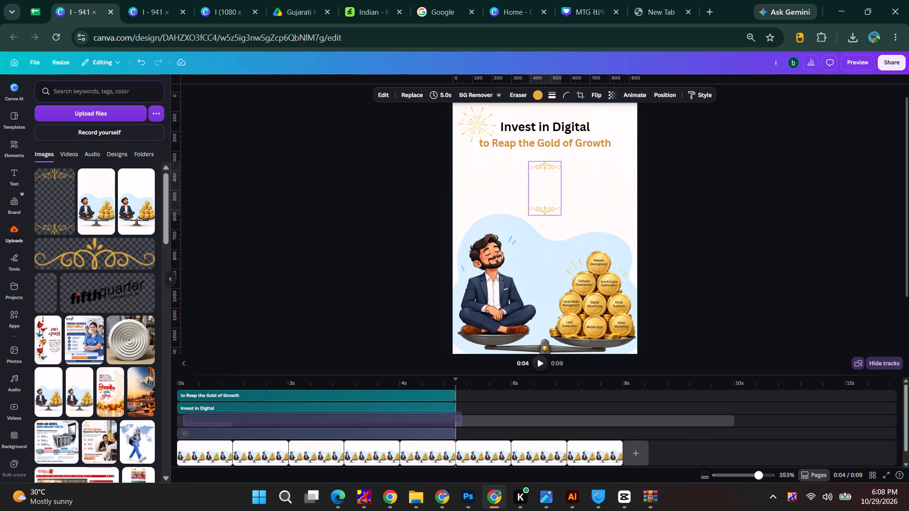
left_click_drag(429, 418, 426, 419)
left_click_drag(454, 423, 540, 420)
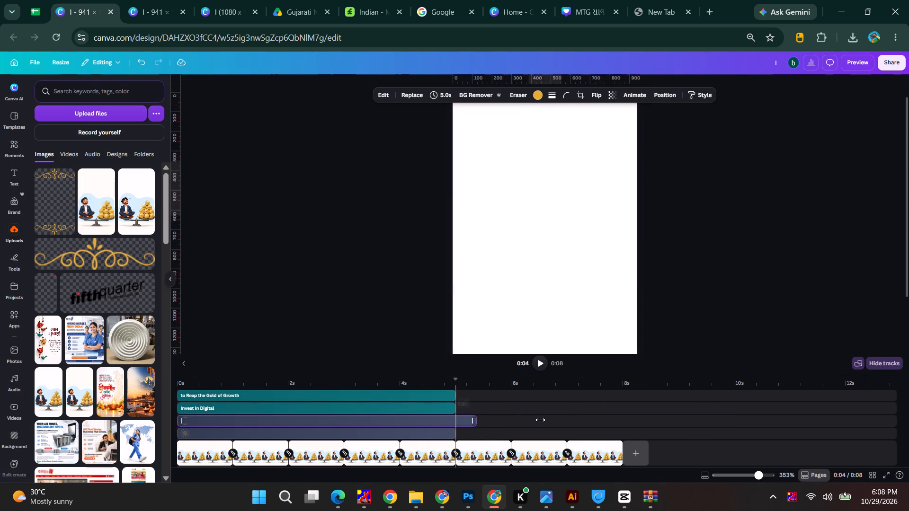
left_click_drag(540, 420, 621, 421)
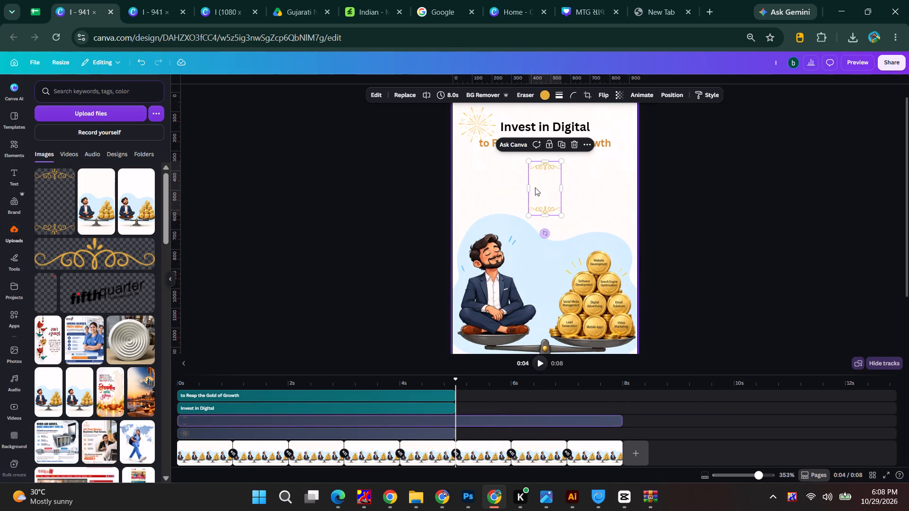
Duplicate the "Invest in Digital" text and place the copy, centred, between the upper and lower ornaments.
left_click(553, 128)
left_click_drag(571, 127, 572, 186, "alt")
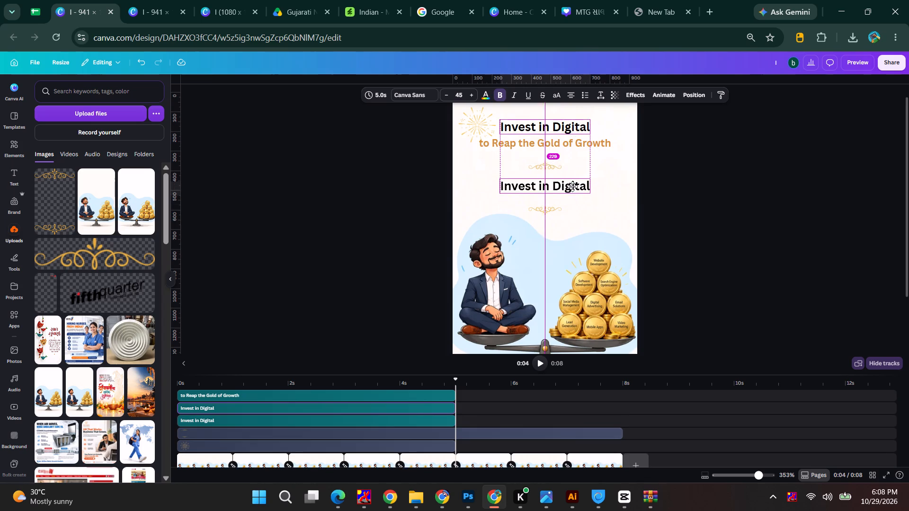
left_click_drag(572, 186, 574, 181, "alt")
Check the font settings of the HAPPY text in Photoshop, with Canva's font list open, and return to Canva.
key("alt+Tab")
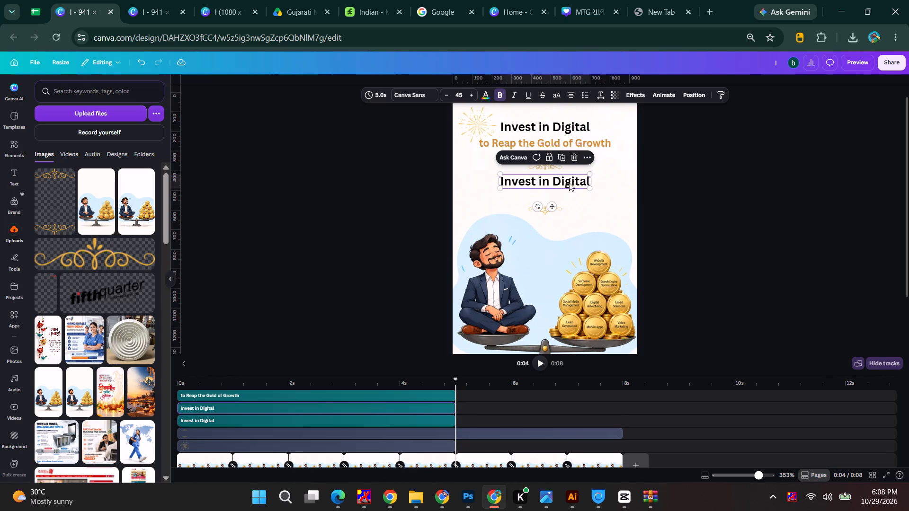
key("alt+Tab")
left_click(406, 97)
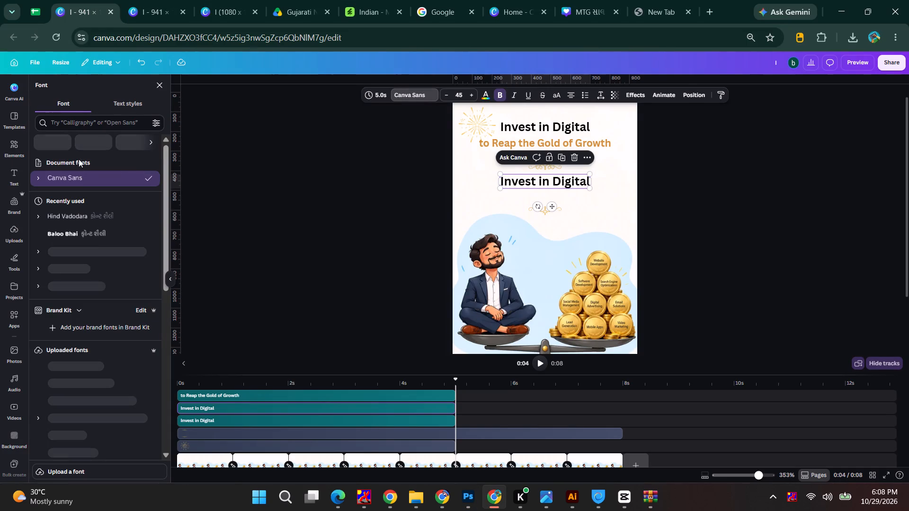
key("alt+Tab")
left_click(394, 165, "alt")
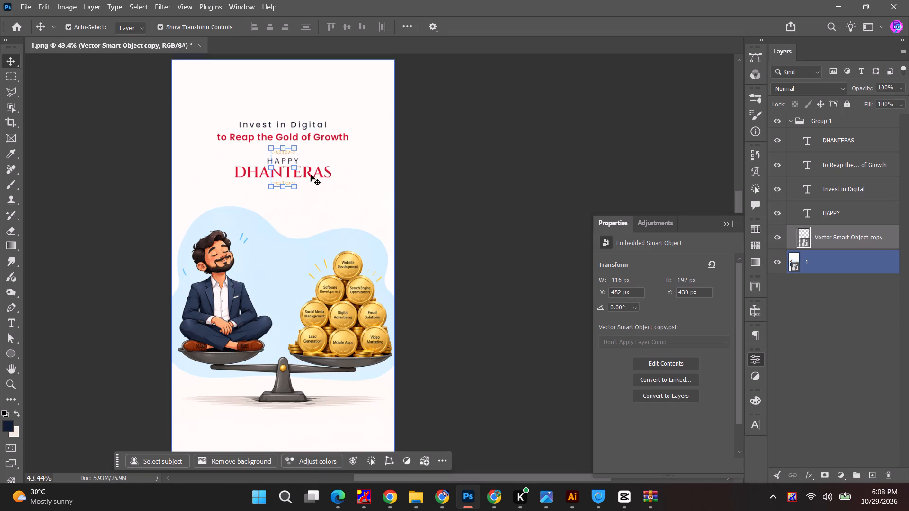
left_click(285, 159)
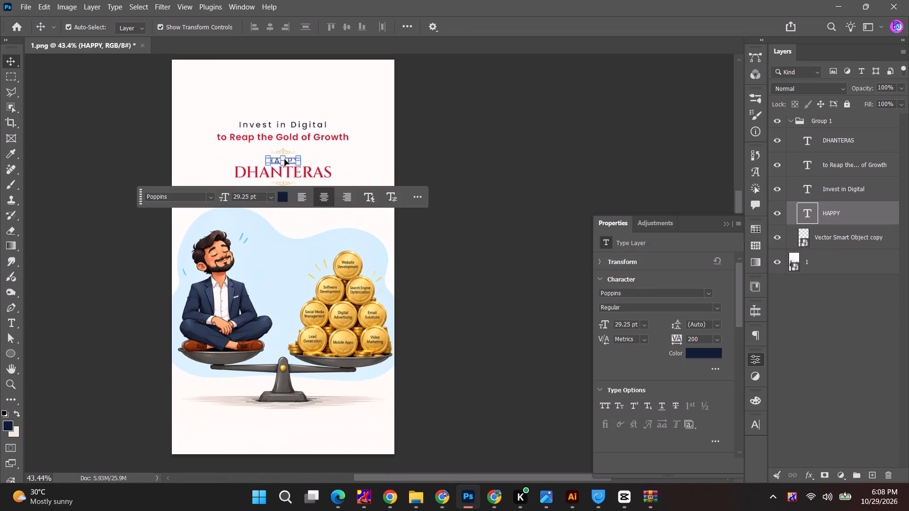
key("alt+Tab")
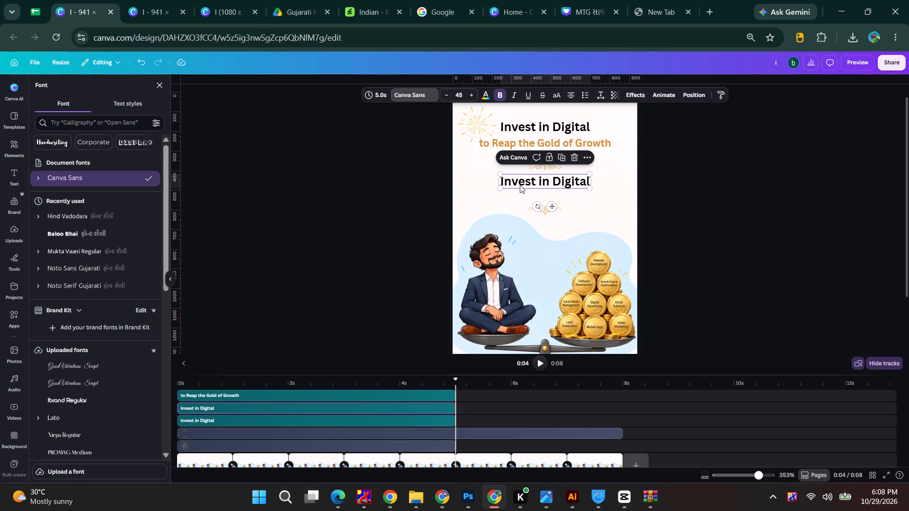
key("alt+Tab")
key("alt+Tab")
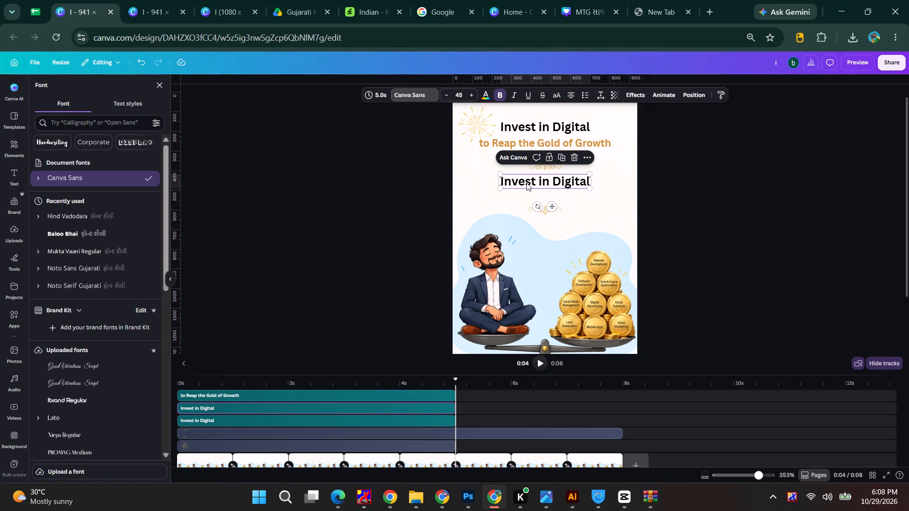
Set the font of the lower "Invest in Digital" copy to Poppins Regular.
double_click(526, 183)
left_click(80, 124)
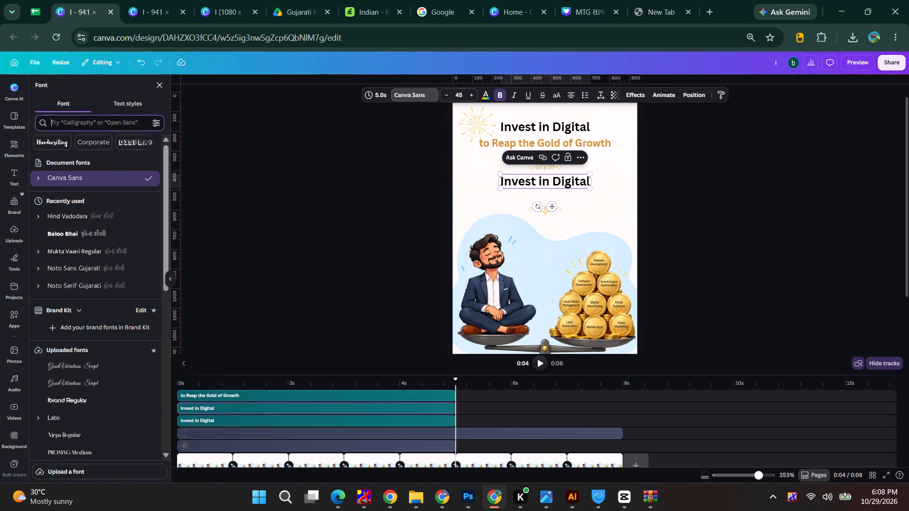
type("POPPP")
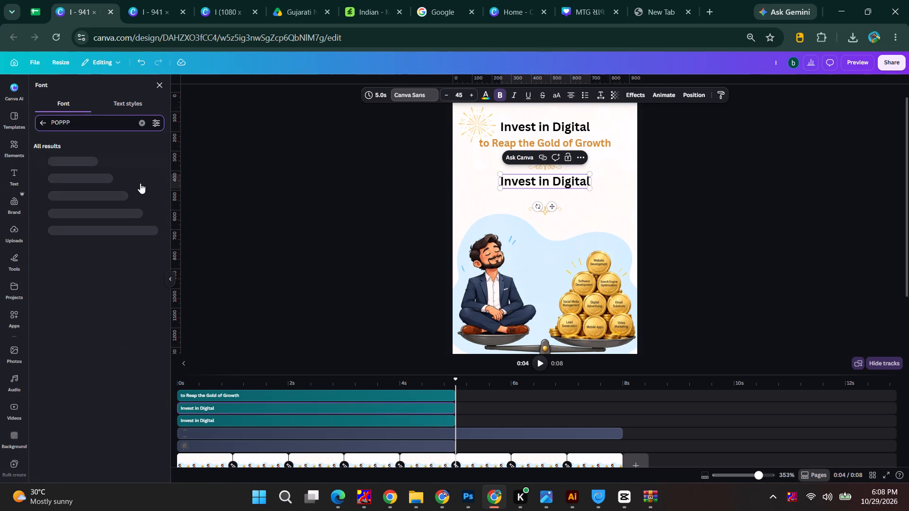
key("BackSpace")
left_click(93, 166)
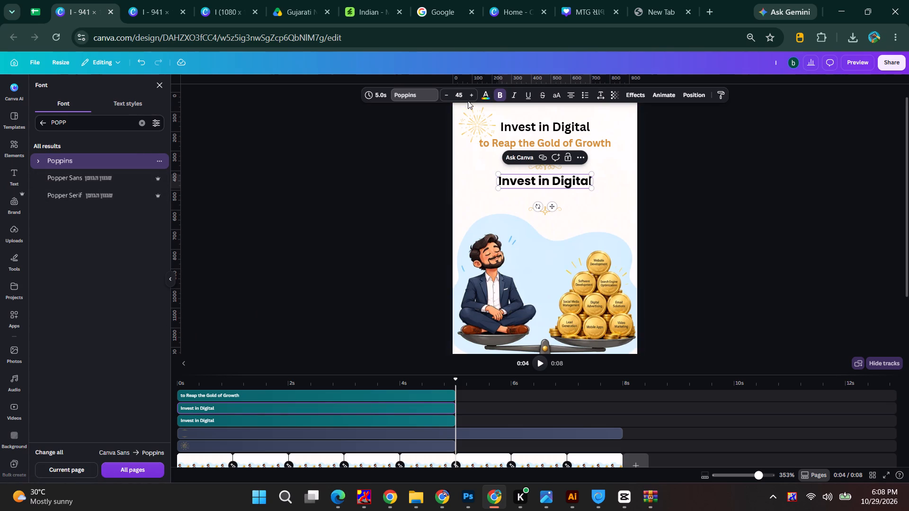
left_click(41, 164)
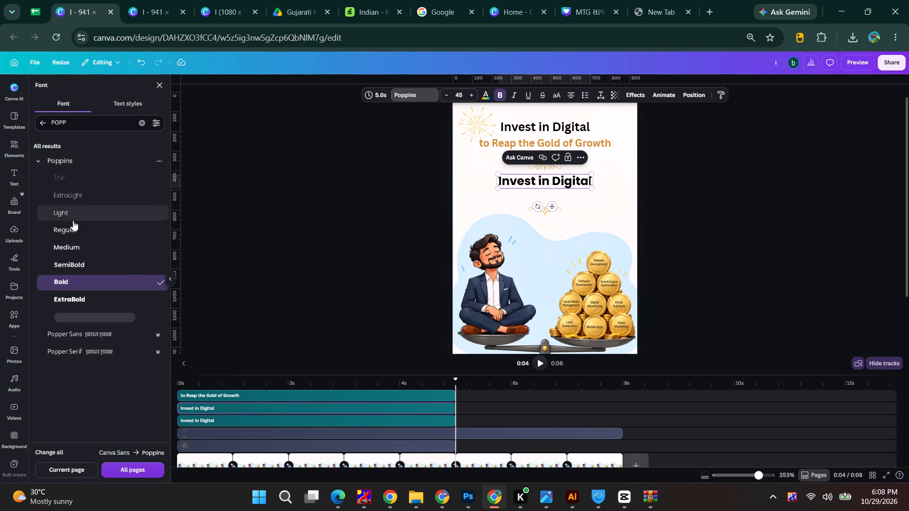
left_click(83, 228)
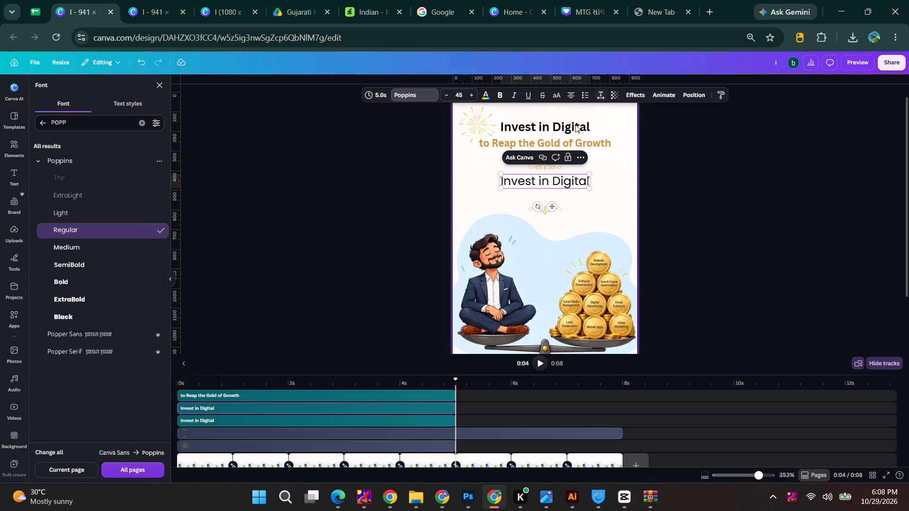
Make the Poppins text between the ornaments uppercase and reduce its font size to 30.
left_click(558, 97)
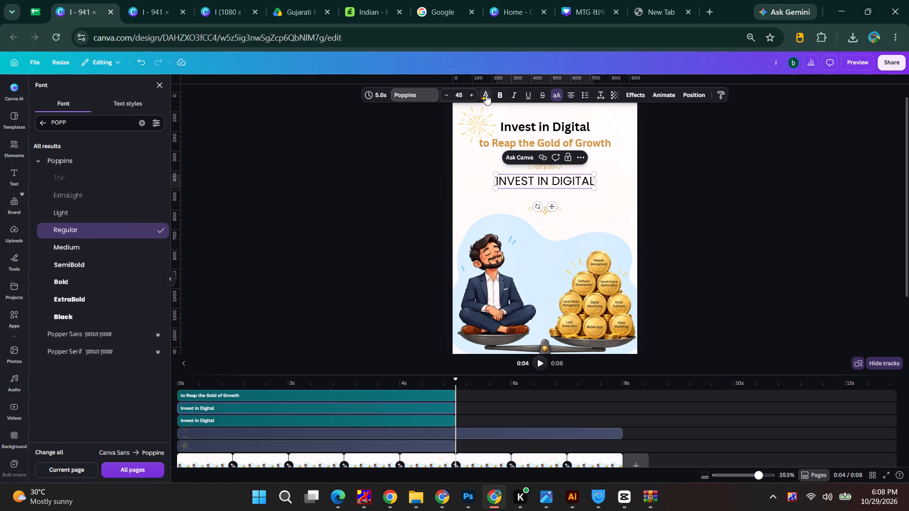
triple_click(447, 97)
double_click(447, 97)
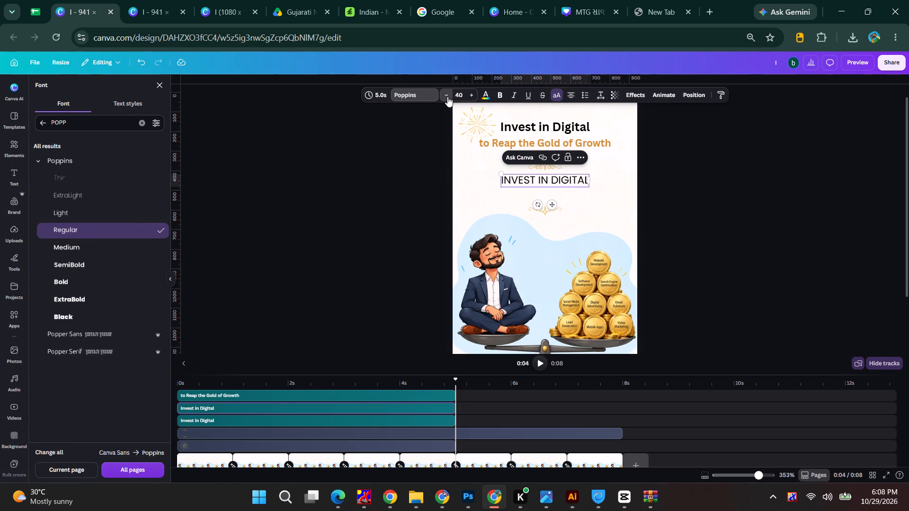
left_click(447, 97)
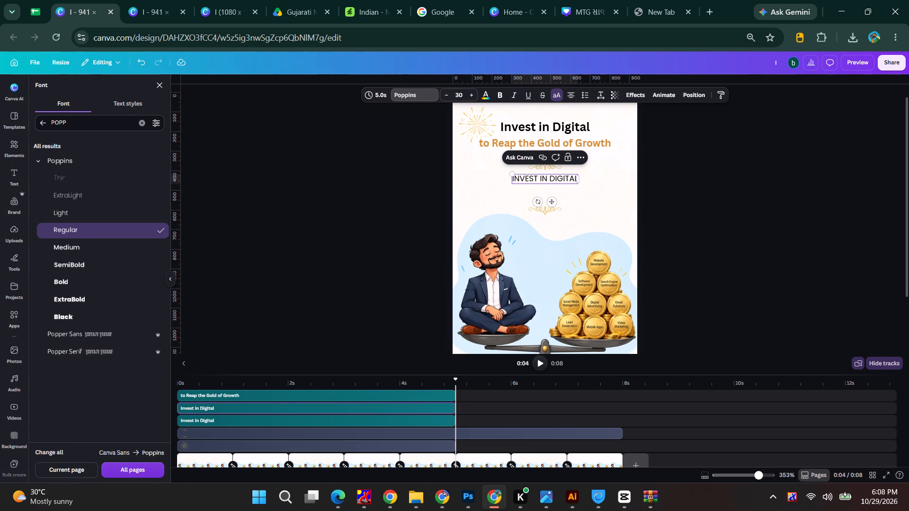
Replace the wording of the text between the ornaments with "happy".
double_click(533, 178)
key("ctrl+a")
type("happy")
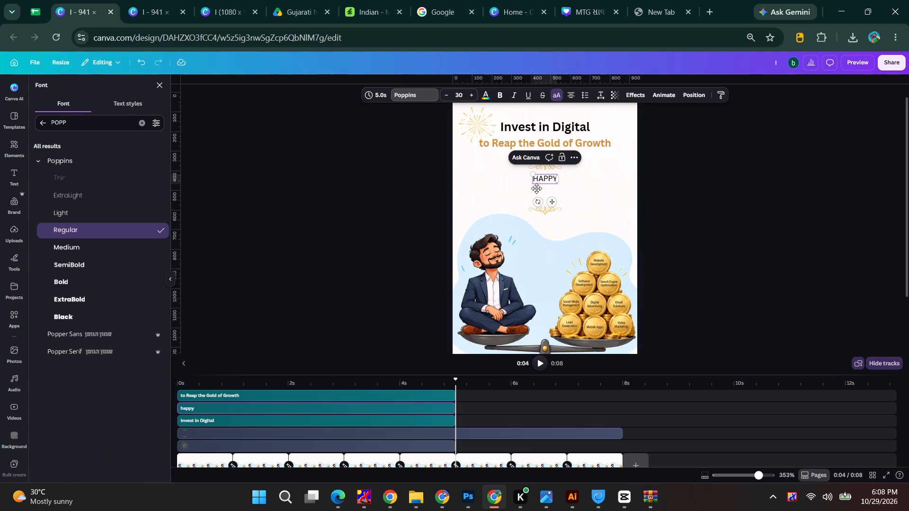
left_click(786, 203)
Duplicate the HAPPY text directly beneath itself and change the copy's wording to "dhanteras".
scroll(538, 191, "up", 2, "ctrl")
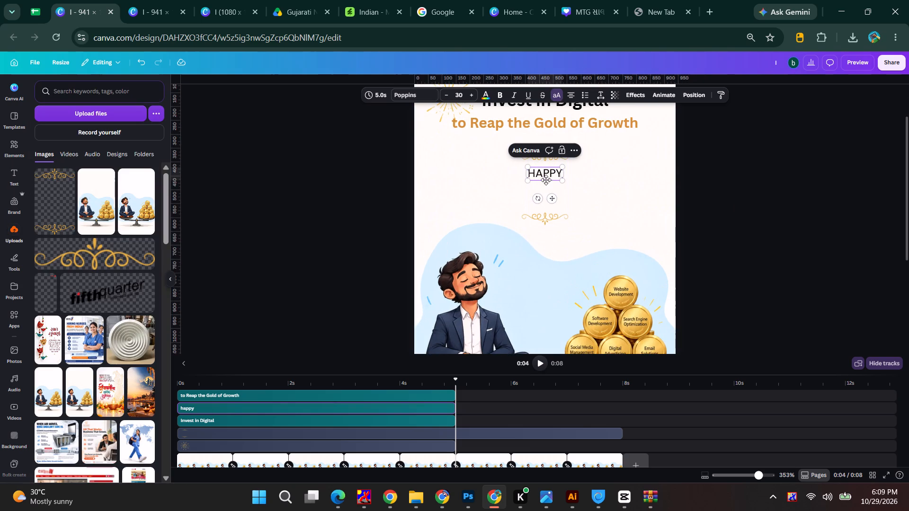
left_click_drag(549, 176, 549, 192, "alt")
left_click(646, 194)
left_click(541, 170)
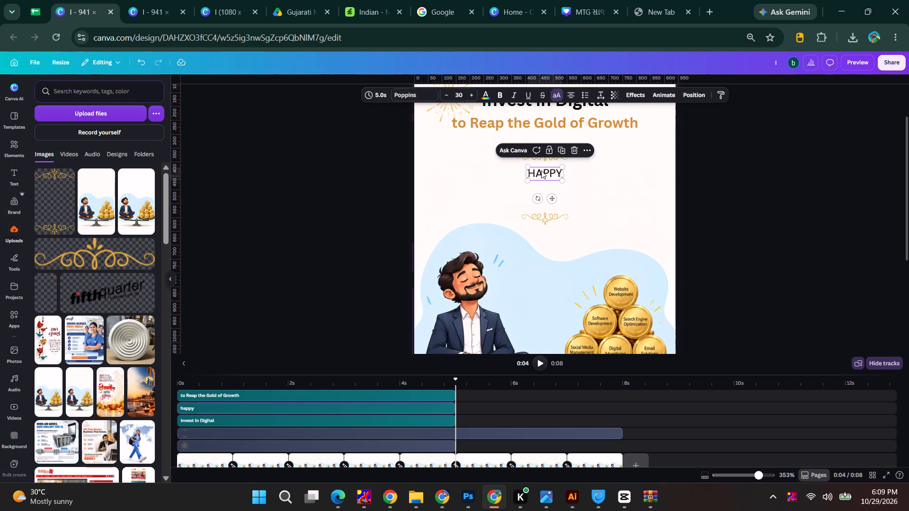
left_click_drag(554, 174, 553, 193, "alt")
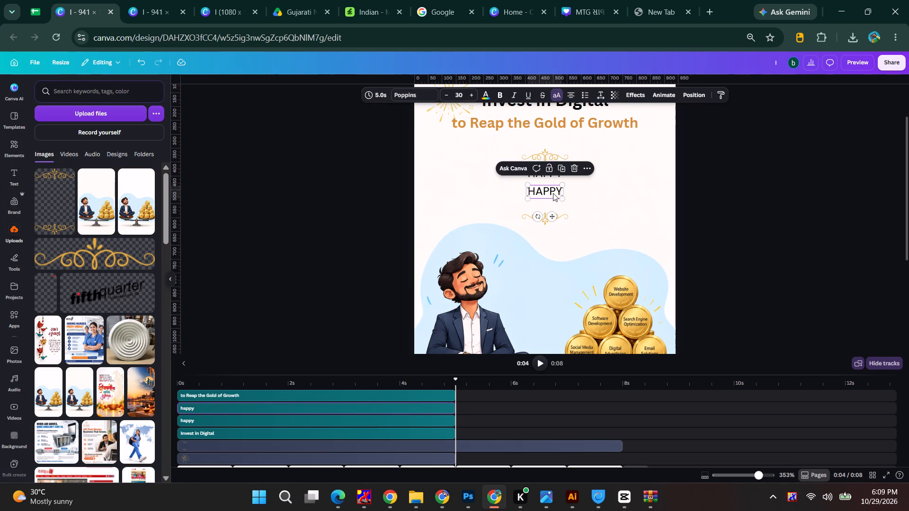
double_click(553, 193, "alt+shift")
type("dhanteras")
Set the DHANTERAS text in the Cinzel font and enlarge it to about size 55.5.
key("ctrl+a")
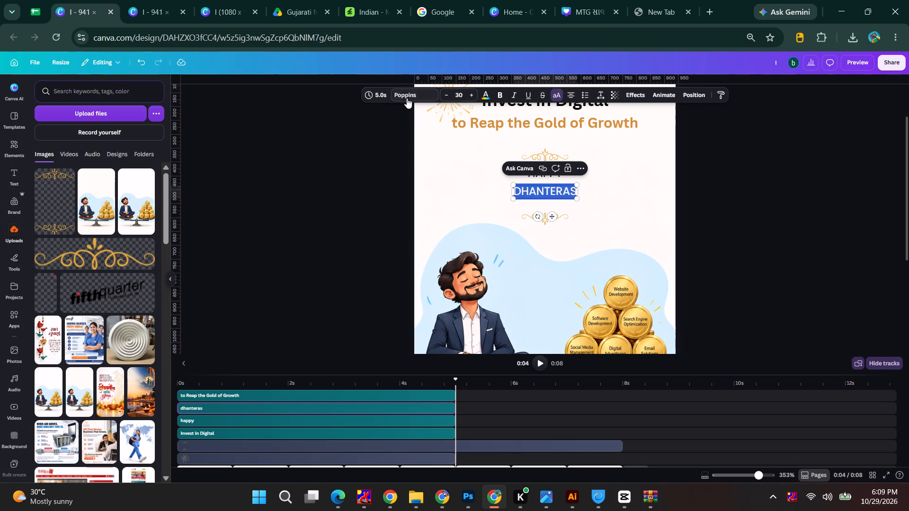
left_click(408, 97)
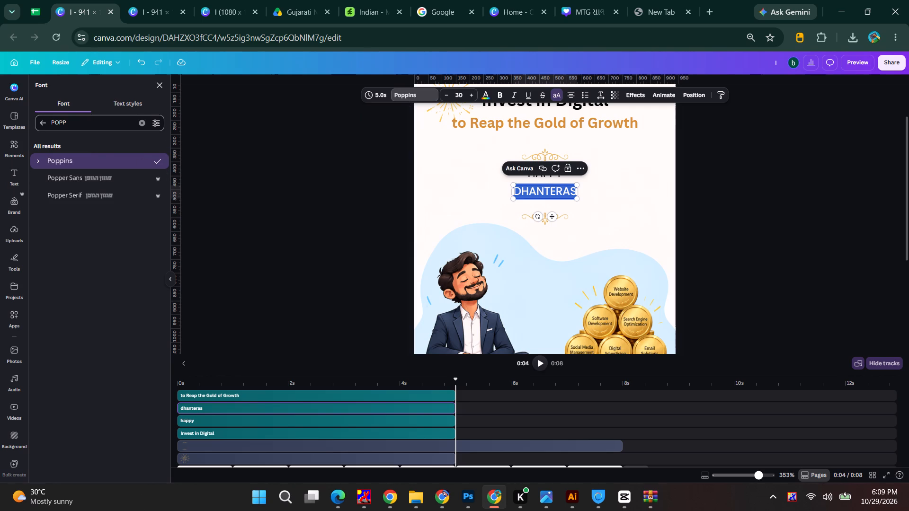
left_click_drag(85, 124, 2, 124)
type("CINZEL")
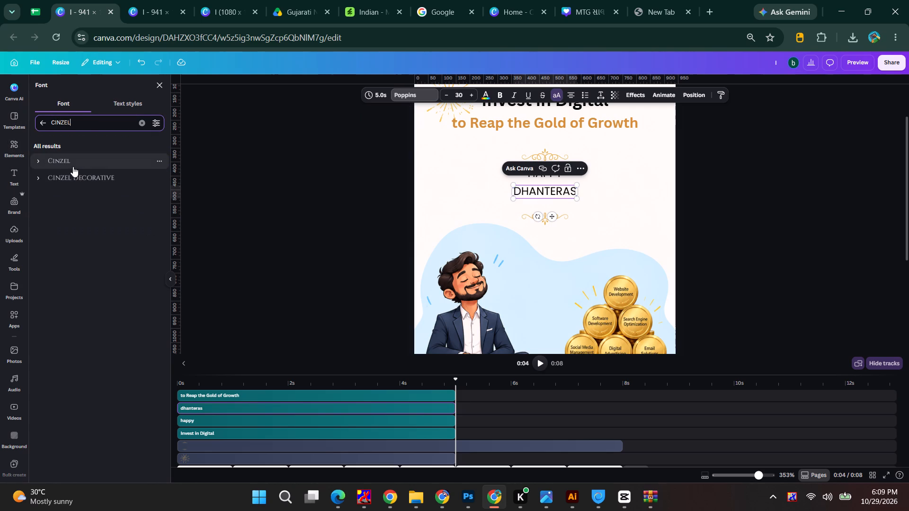
left_click(73, 175)
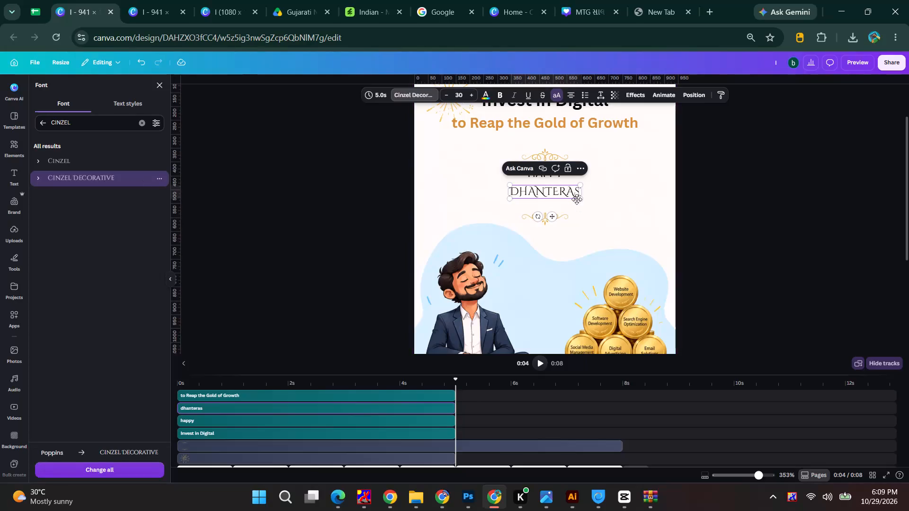
left_click(62, 162)
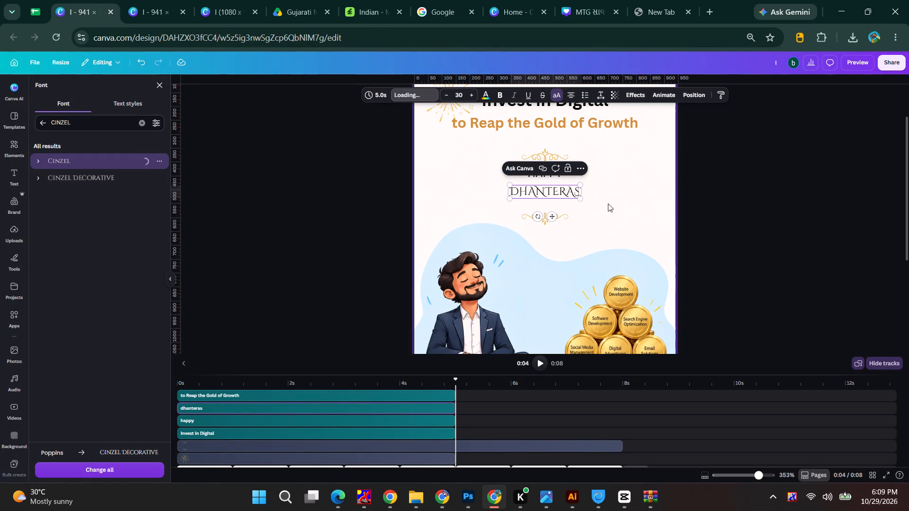
left_click_drag(579, 200, 607, 205, "alt+shift")
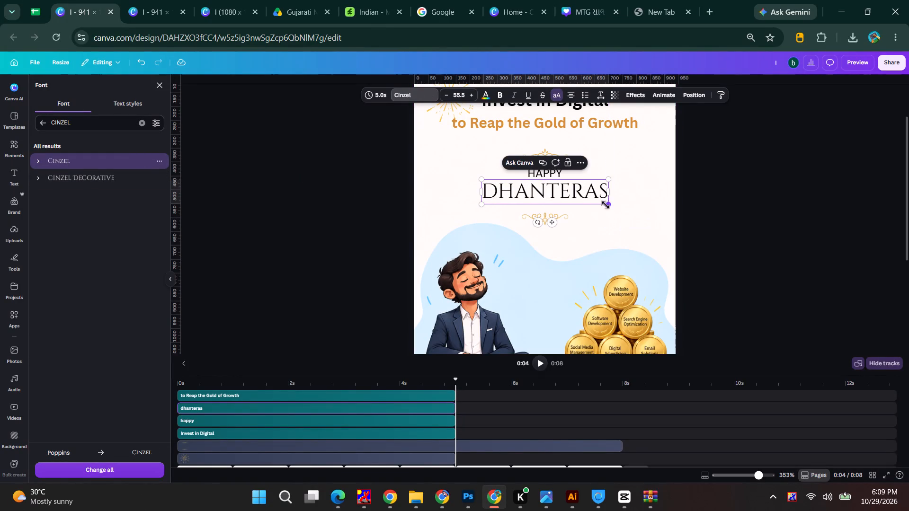
Make the DHANTERAS text Cinzel Bold and position it just below HAPPY, above the lower ornament.
left_click_drag(565, 196, 565, 201)
left_click_drag(554, 220, 554, 226)
left_click(498, 94)
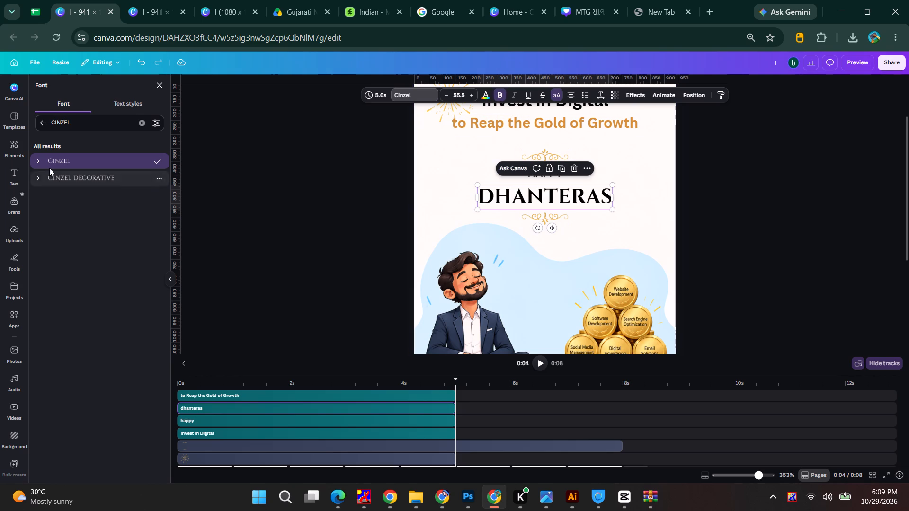
left_click(36, 159)
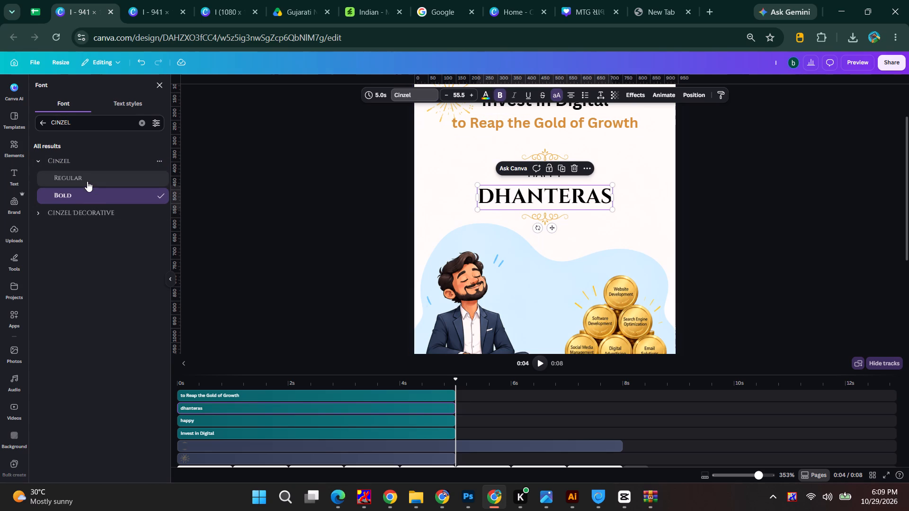
left_click(87, 181)
left_click(85, 190)
left_click(549, 229)
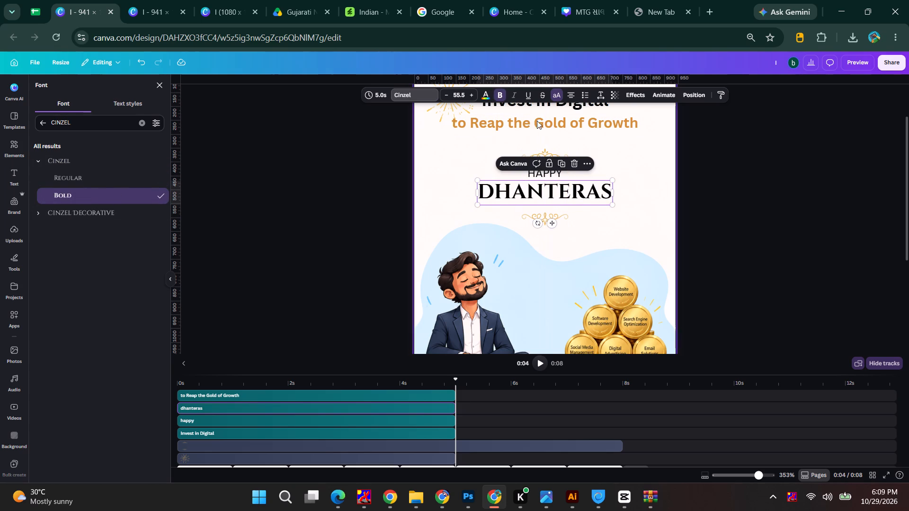
Colour the DHANTERAS text with the red from the brand colour palette.
left_click(486, 93)
left_click(77, 251)
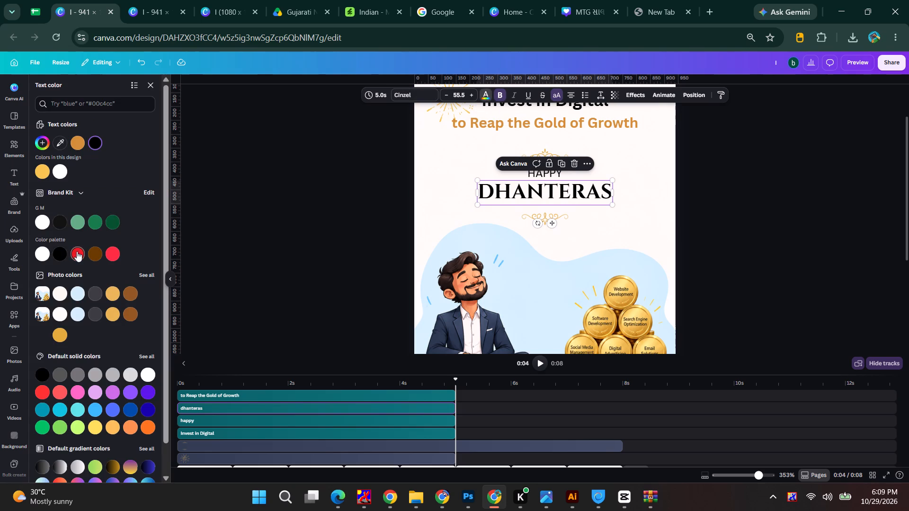
left_click(277, 241)
left_click(745, 206)
Inspect the recreated HAPPY DHANTERAS lettering and compare it with the original layout in Photoshop.
scroll(741, 212, "up", 1, "ctrl")
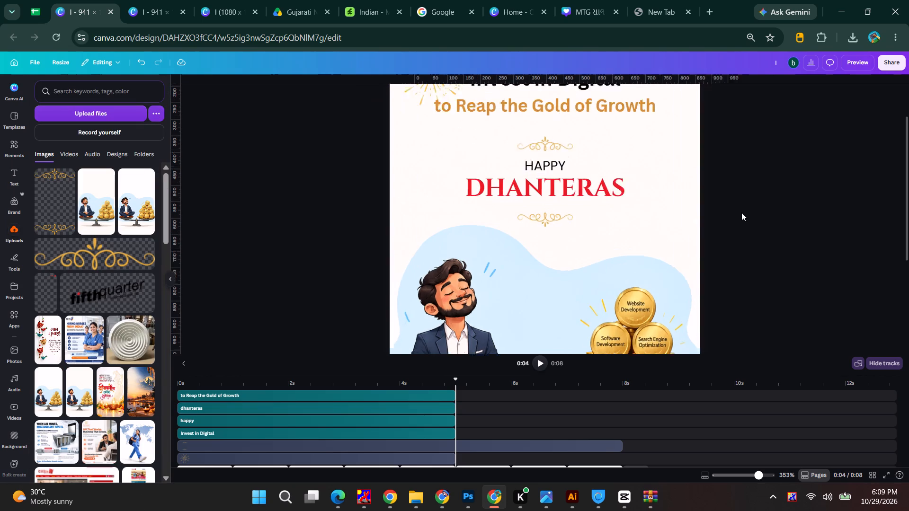
scroll(741, 212, "up", 1, "ctrl")
scroll(741, 212, "down", 7, "ctrl")
scroll(536, 153, "up", 4, "ctrl")
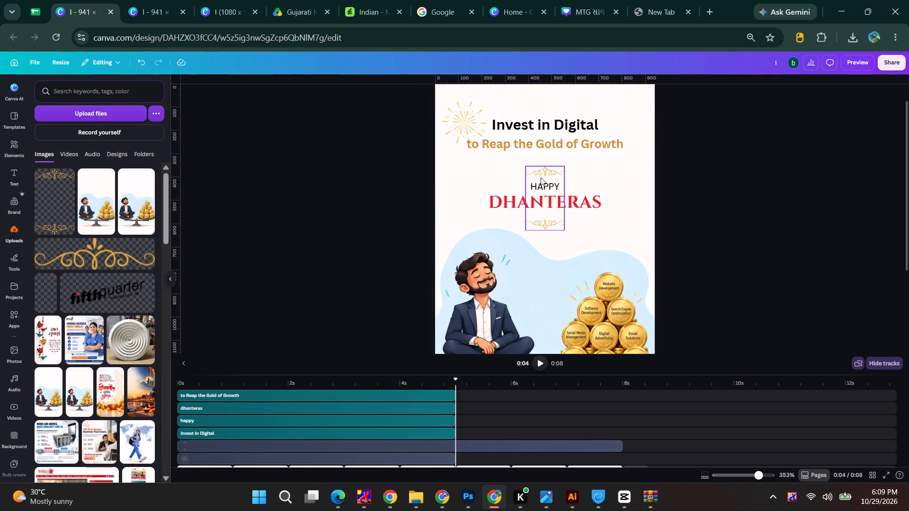
scroll(541, 177, "up", 4, "ctrl")
scroll(563, 127, "up", 4)
left_click(544, 186)
key("alt+Tab")
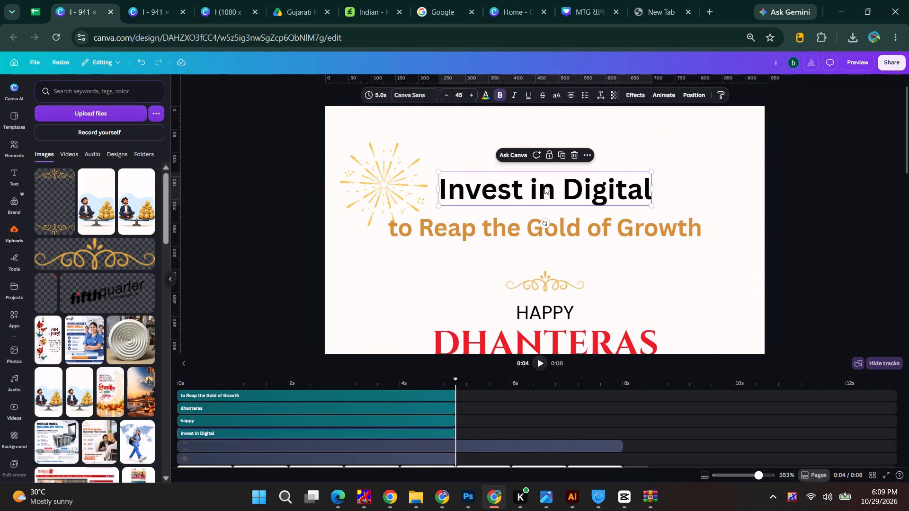
key("alt+Tab")
key("alt+Tab")
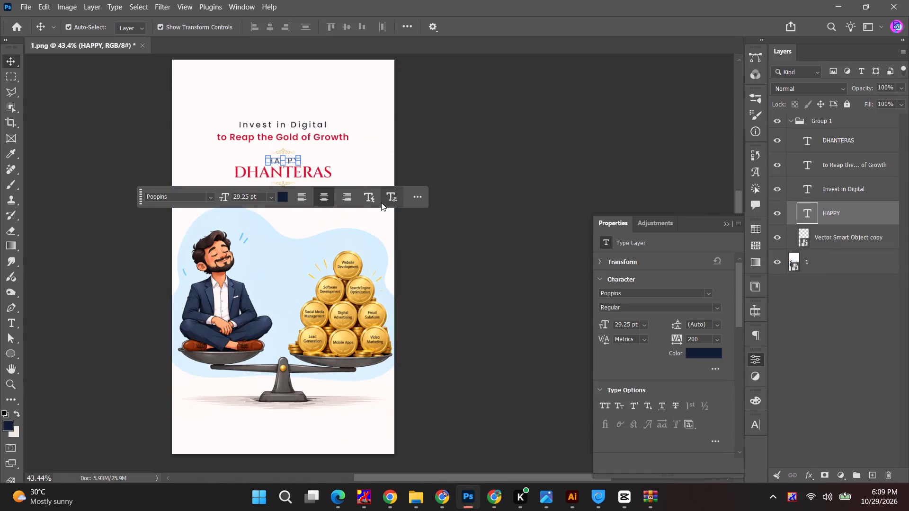
key("alt+Tab")
scroll(395, 248, "down", 4, "alt")
scroll(395, 248, "down", 5, "ctrl")
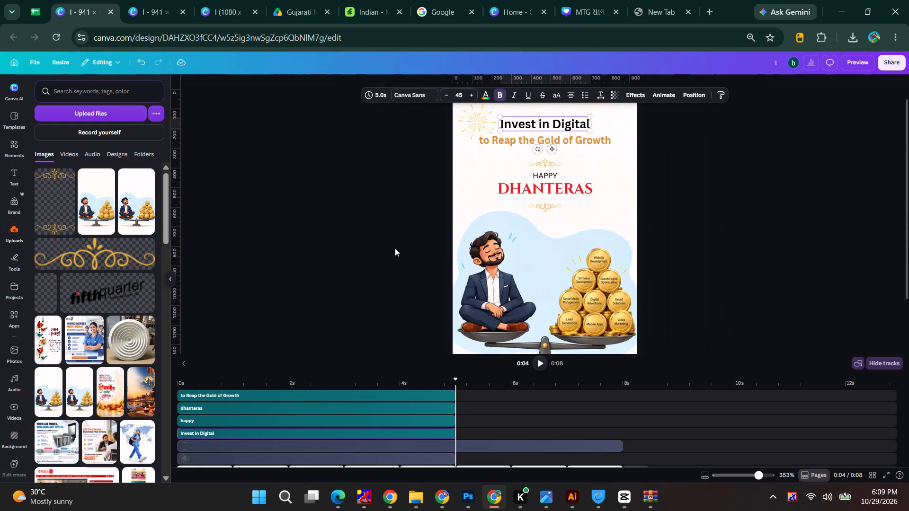
scroll(395, 248, "down", 3, "ctrl")
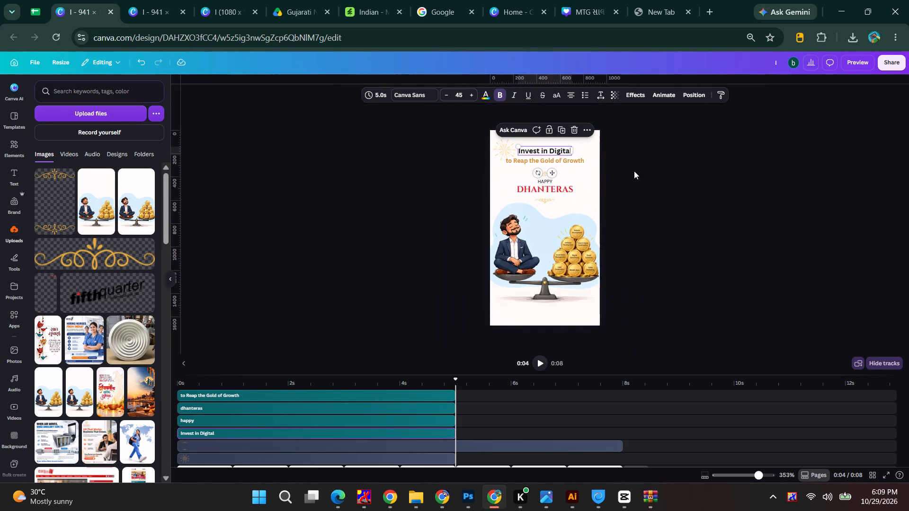
Look through the first four pages in the page thumbnails to examine their text and artwork.
left_click(634, 171)
scroll(549, 176, "up", 4, "alt")
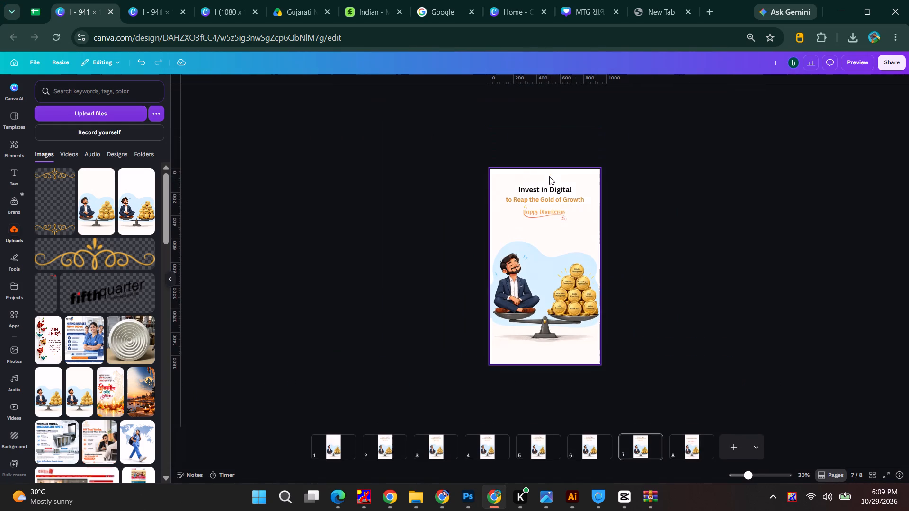
scroll(554, 219, "down", 2, "ctrl")
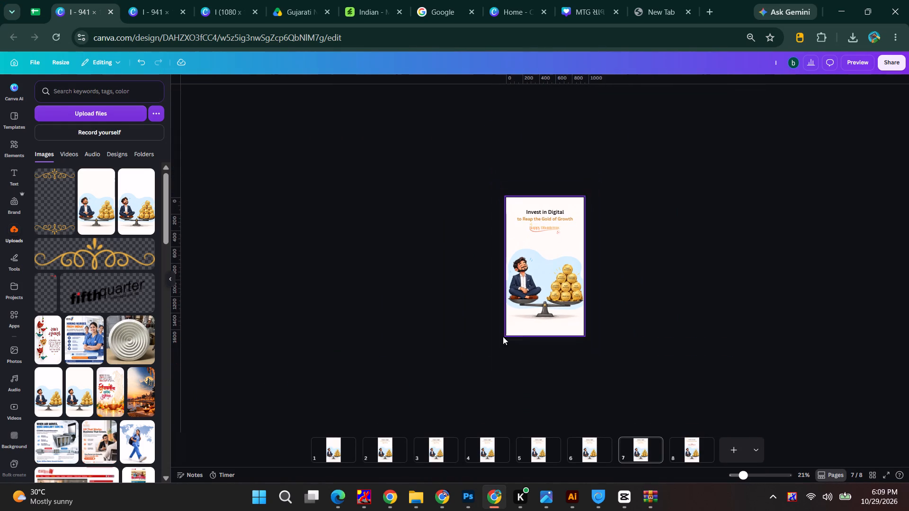
left_click(385, 450)
left_click(430, 455)
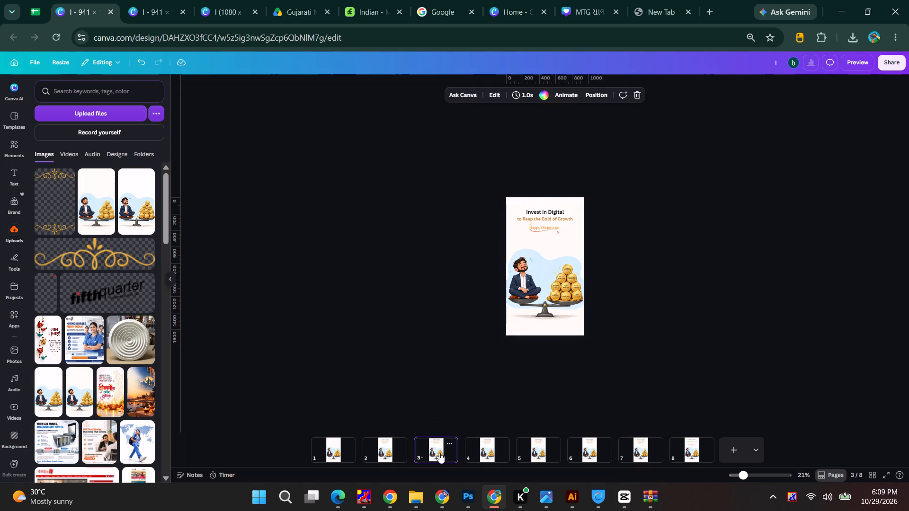
left_click(326, 444)
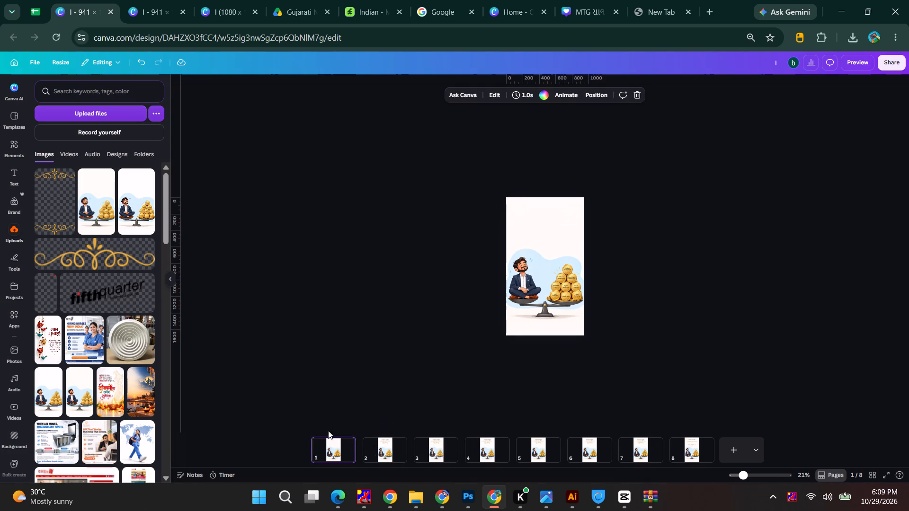
left_click(382, 451)
left_click(447, 452)
left_click(489, 450)
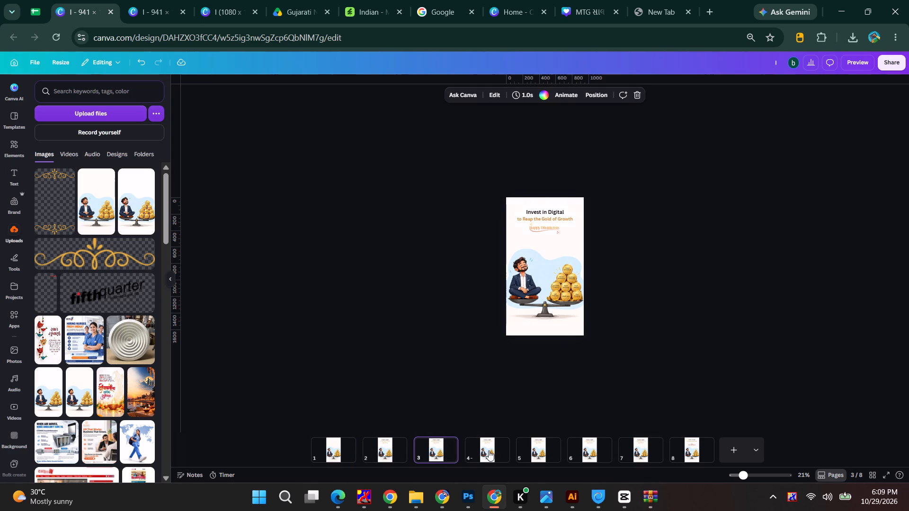
Look through the remaining pages and play the story from the start with all timeline tracks shown, checking how long each overlay lasts.
left_click(529, 450)
left_click(595, 450)
left_click(634, 449)
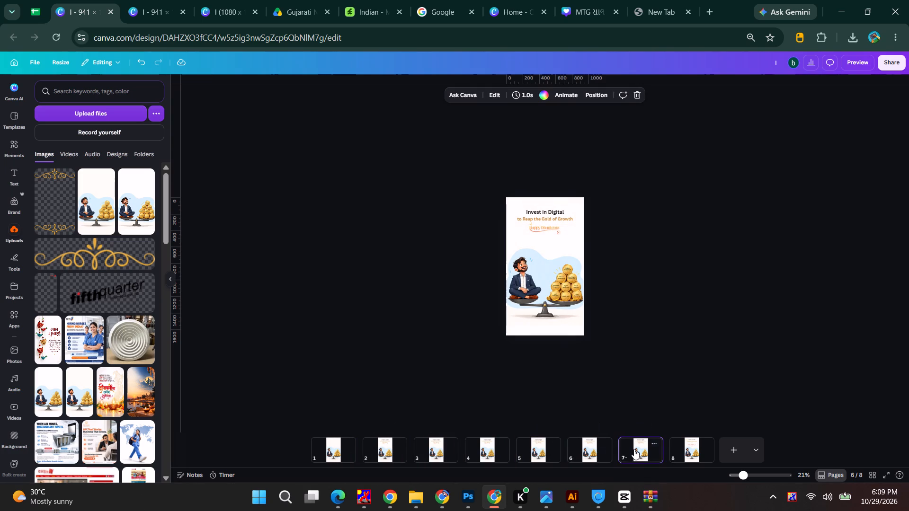
left_click(683, 449)
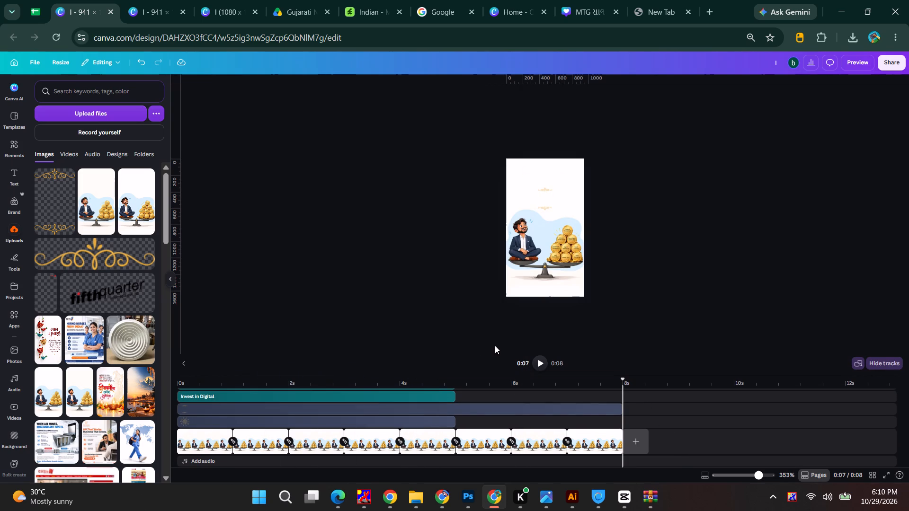
scroll(294, 382, "down", 3)
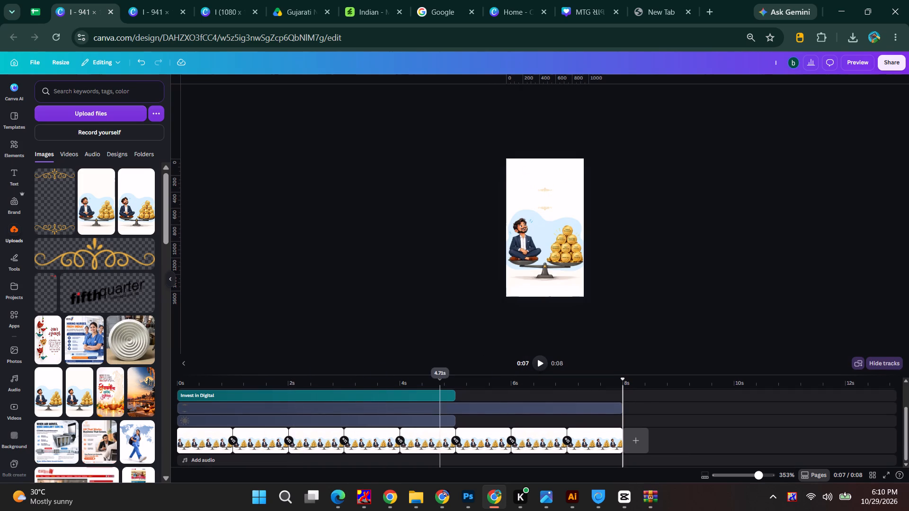
left_click_drag(441, 374, 443, 216)
left_click(896, 333)
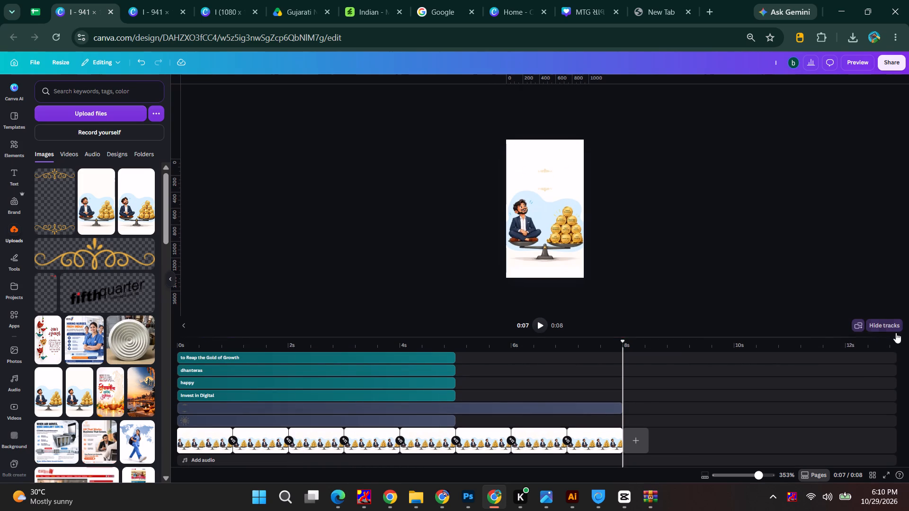
left_click(897, 380)
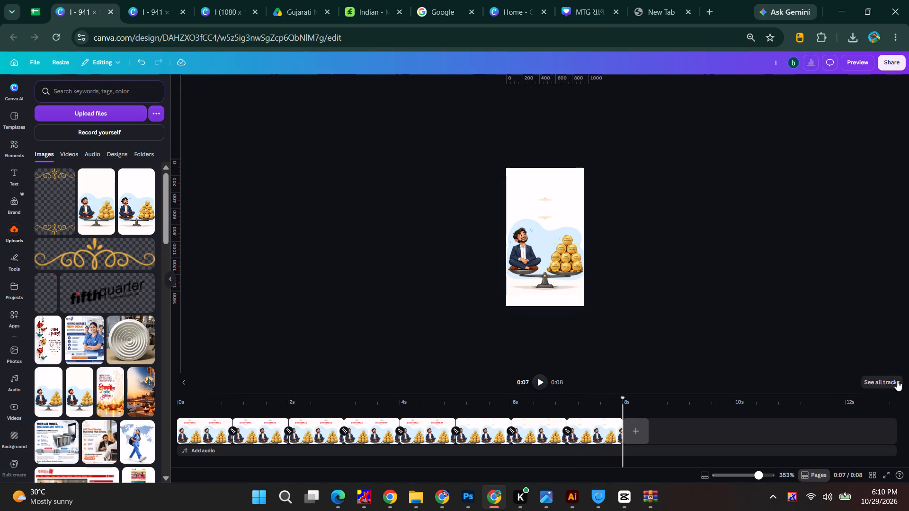
left_click(857, 328)
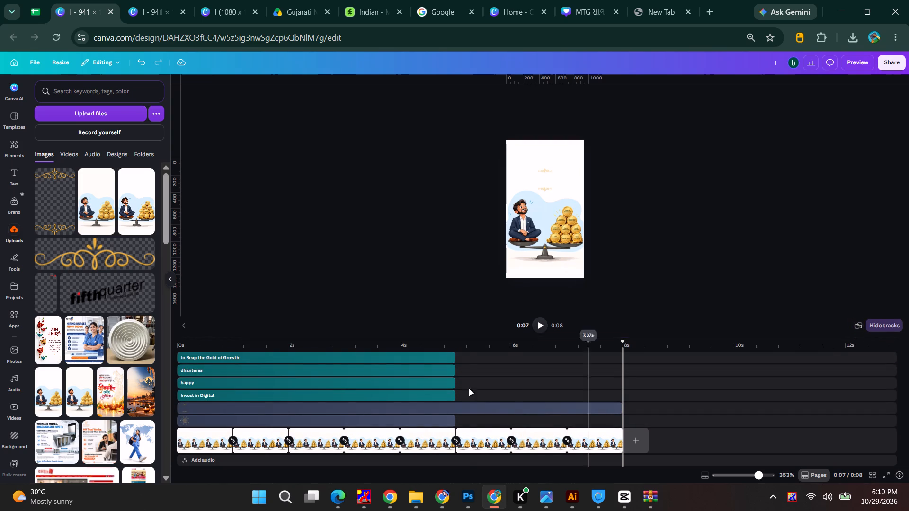
left_click_drag(200, 344, 168, 343)
key("space")
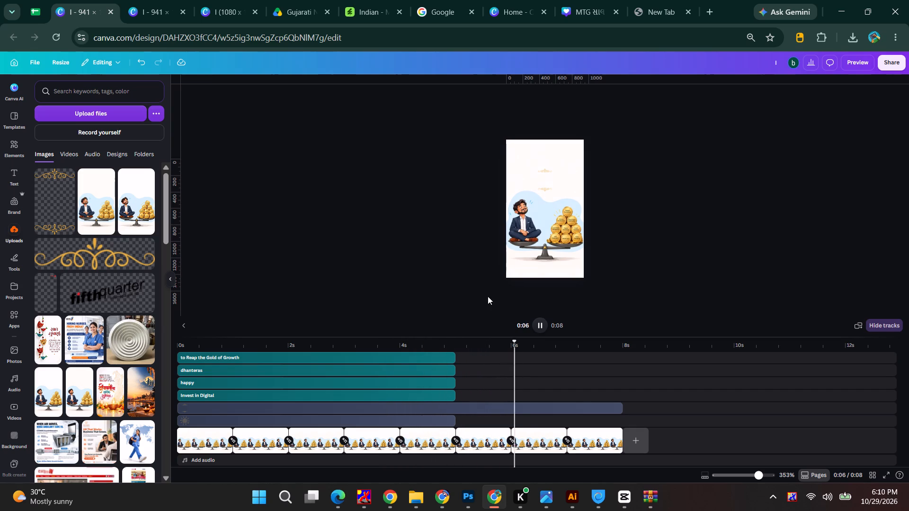
Extend the four text tracks and the firework graphic together to 8.0 s, matching the full length of the story.
left_click(440, 354)
left_click(444, 370, "ctrl")
left_click(447, 383, "ctrl")
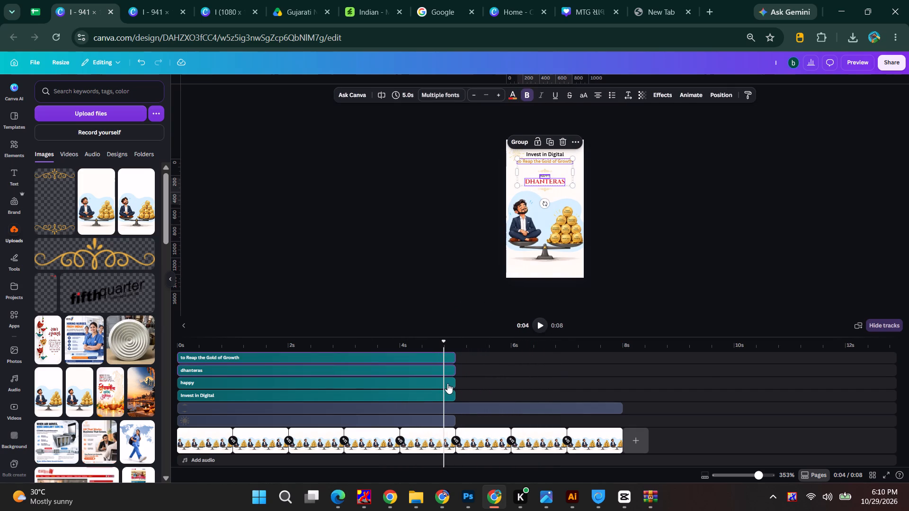
left_click(447, 396, "ctrl")
left_click(443, 418, "ctrl")
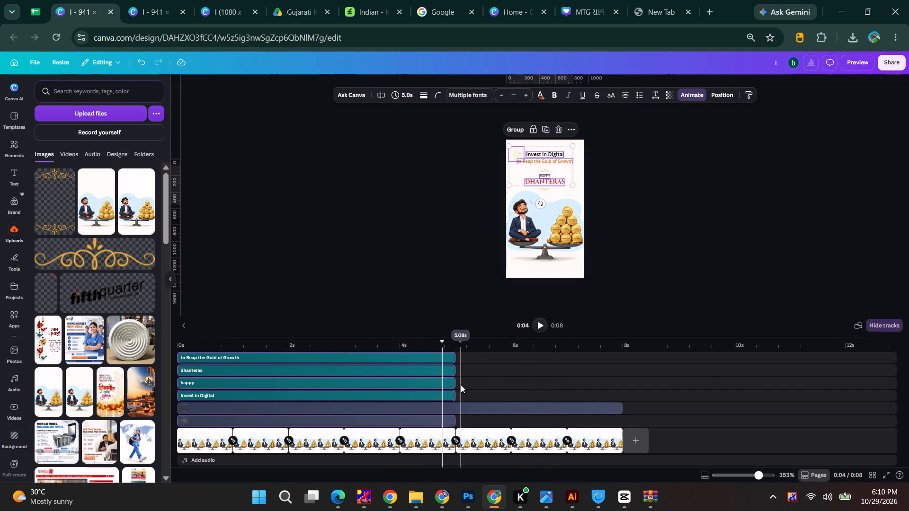
left_click_drag(454, 385, 619, 384)
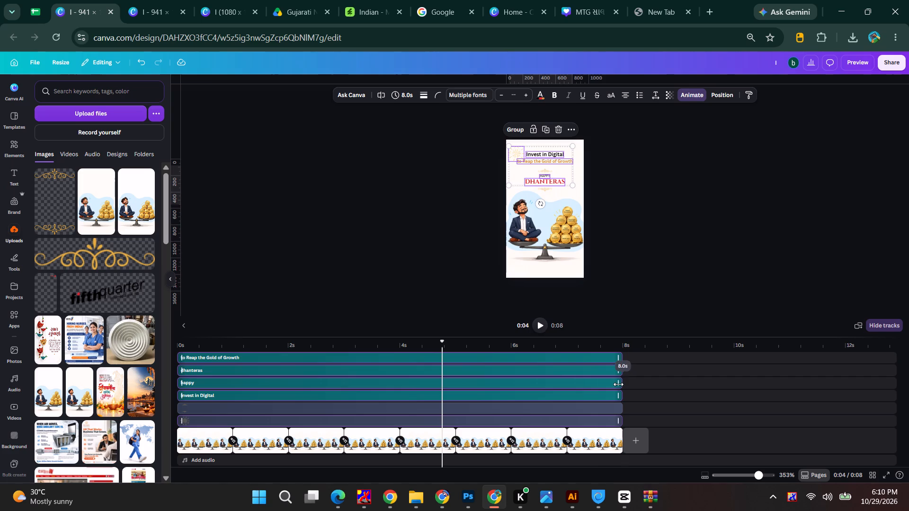
Inspect the heading layout and check the type settings of the Invest in Digital line in the Photoshop original.
scroll(551, 148, "up", 3, "ctrl")
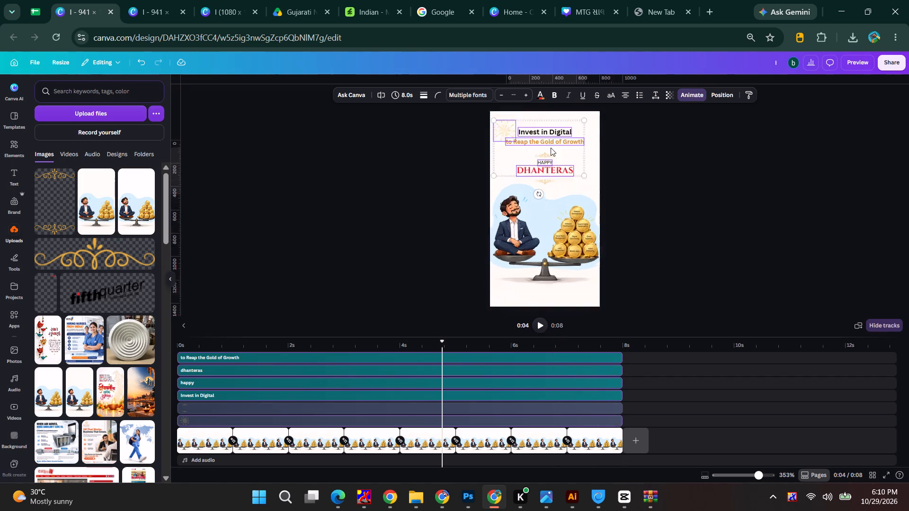
scroll(551, 148, "up", 6, "ctrl")
left_click(299, 198)
scroll(303, 220, "down", 4, "ctrl")
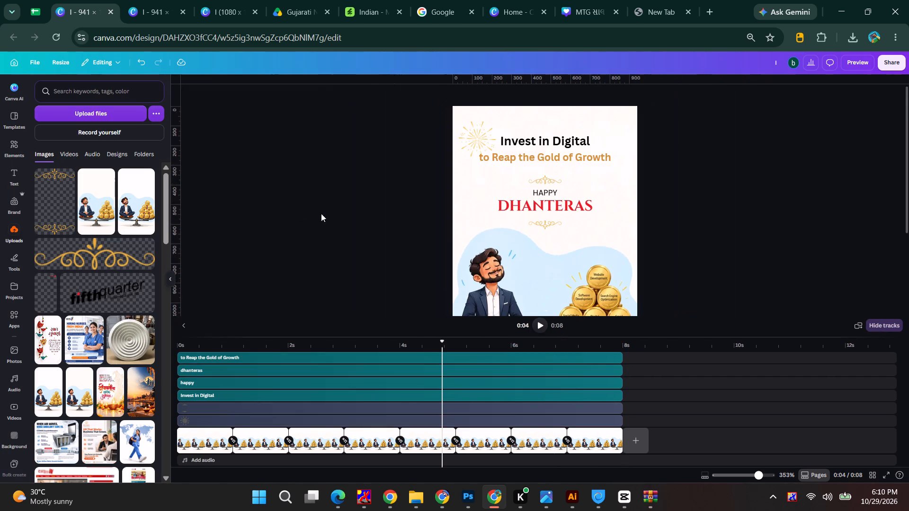
left_click(562, 145)
key("alt+Tab")
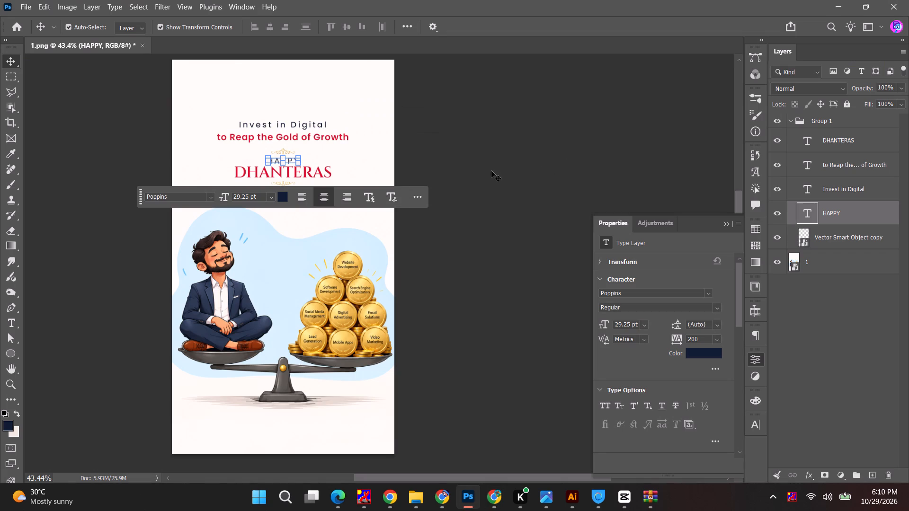
left_click(310, 125)
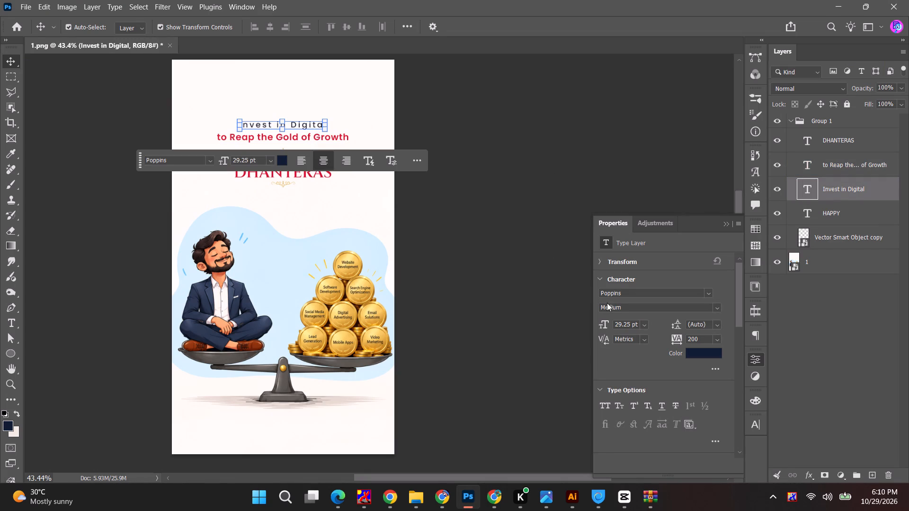
key("alt+Tab")
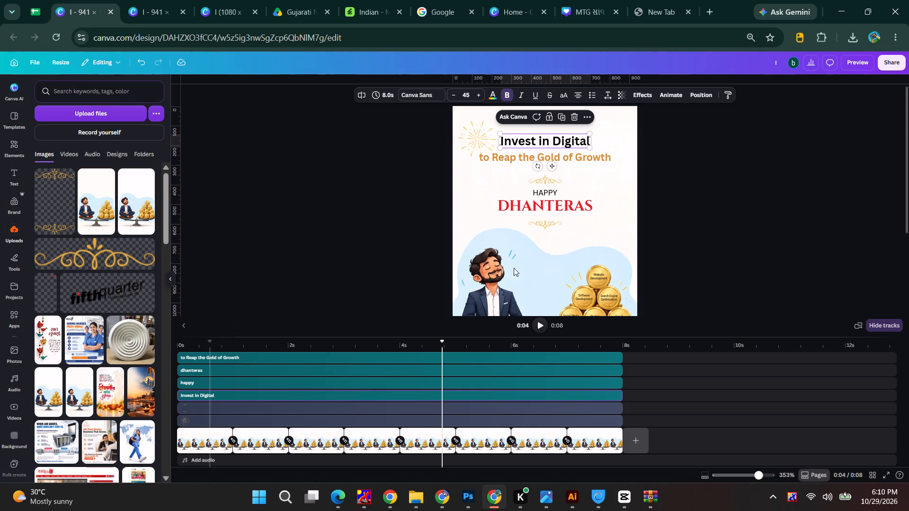
Place a copy of the HAPPY text above "to Reap the Gold of Growth" and delete the old Invest in Digital heading.
left_click(554, 193)
left_click_drag(548, 194, 548, 152, "alt")
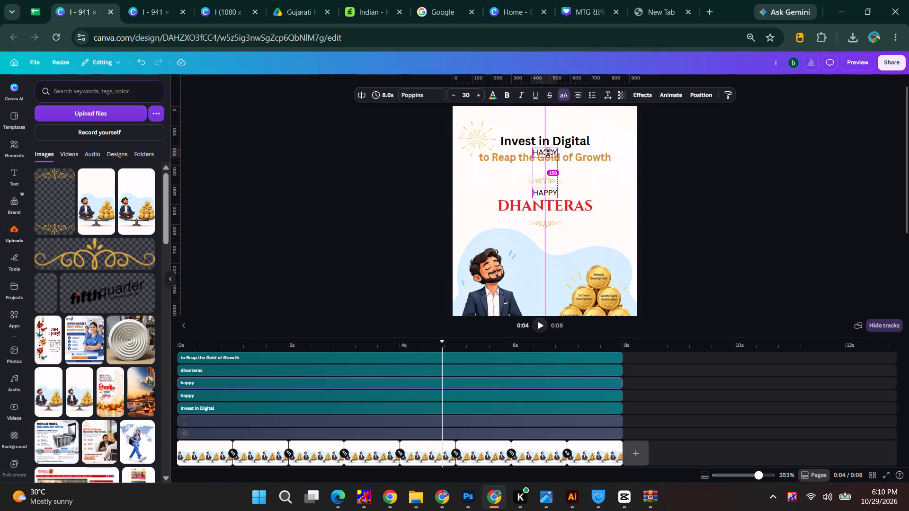
left_click_drag(548, 152, 548, 150, "alt")
left_click(583, 146)
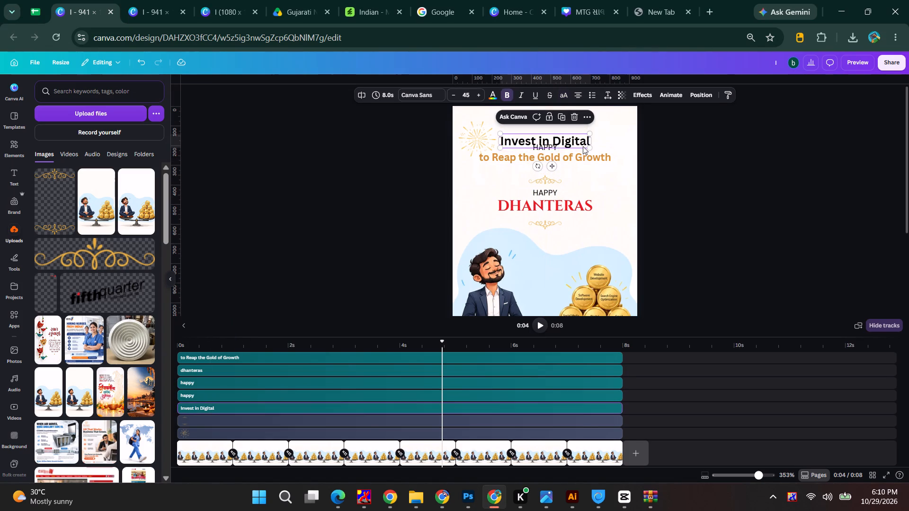
key("BackSpace")
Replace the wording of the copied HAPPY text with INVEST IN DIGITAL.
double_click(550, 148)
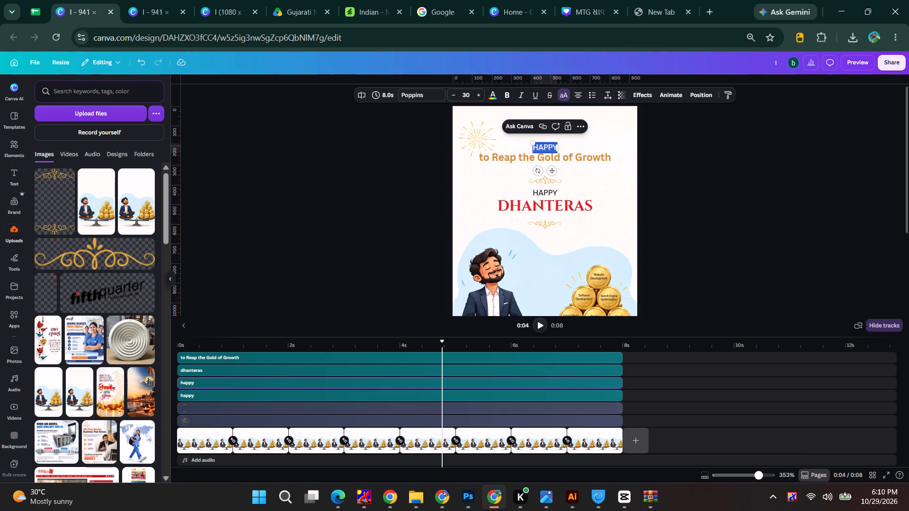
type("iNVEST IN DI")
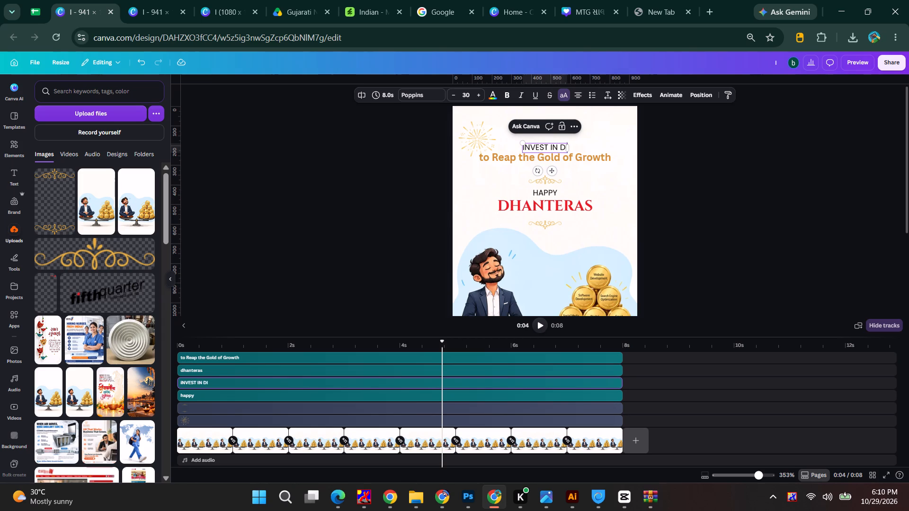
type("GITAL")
Turn off uppercase formatting for the copied heading text and rewrite it in mixed case as "Invest in Digital".
key("ctrl+a")
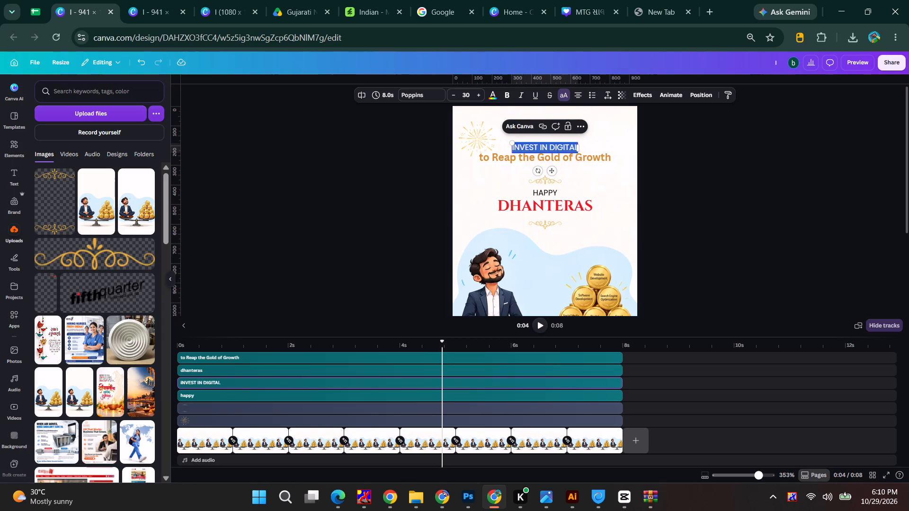
key("alt+Tab")
key("alt+Tab")
key("alt+Tab")
key("alt+Tab")
left_click(557, 98)
left_click(560, 97)
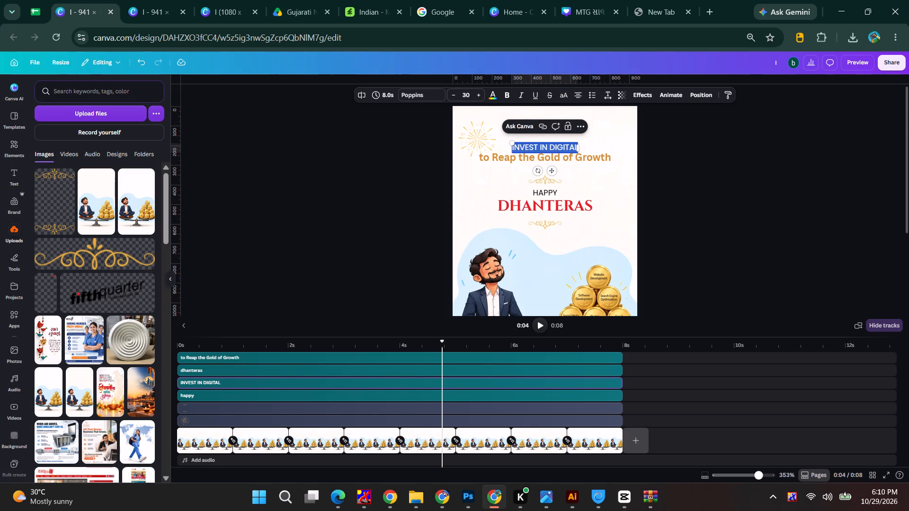
type("In")
type("vest in Disi")
key("BackSpace")
key("BackSpace")
type("gi")
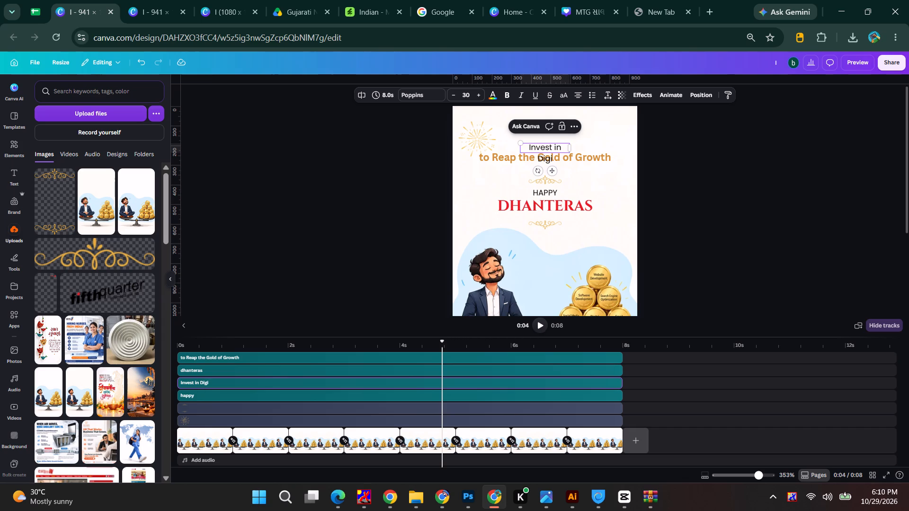
type("tal")
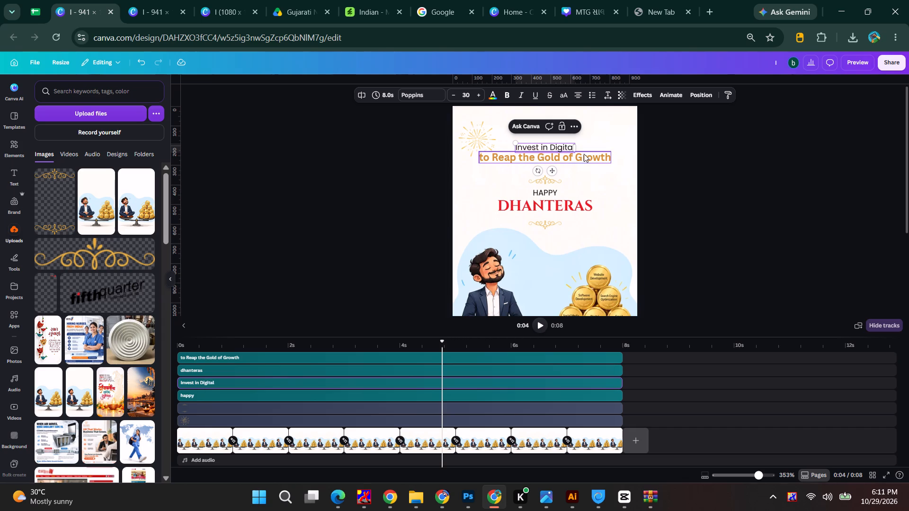
Widen the Invest in Digital text box and increase its letter spacing to a little over 133.
left_click_drag(577, 150, 608, 150, "alt")
left_click(608, 96)
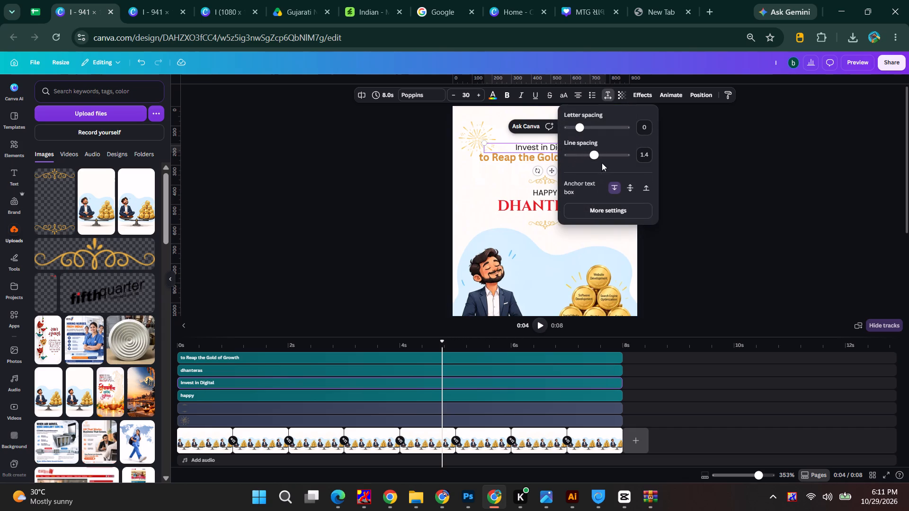
left_click_drag(581, 131, 588, 131)
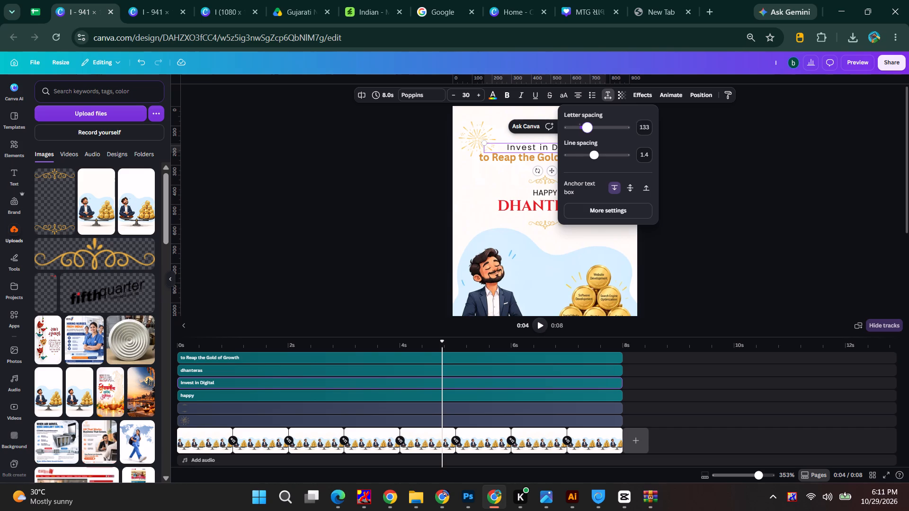
left_click_drag(588, 131, 589, 132)
left_click(707, 175)
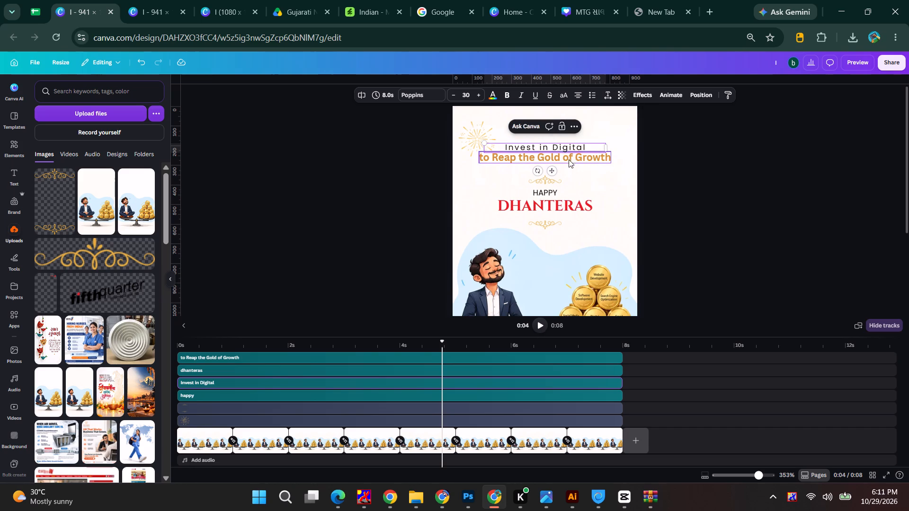
Shrink the "to Reap the Gold of Growth" text to size 31.2 and move it slightly down, centred below Invest in Digital.
left_click(569, 161)
key("alt+Tab")
key("alt+Tab")
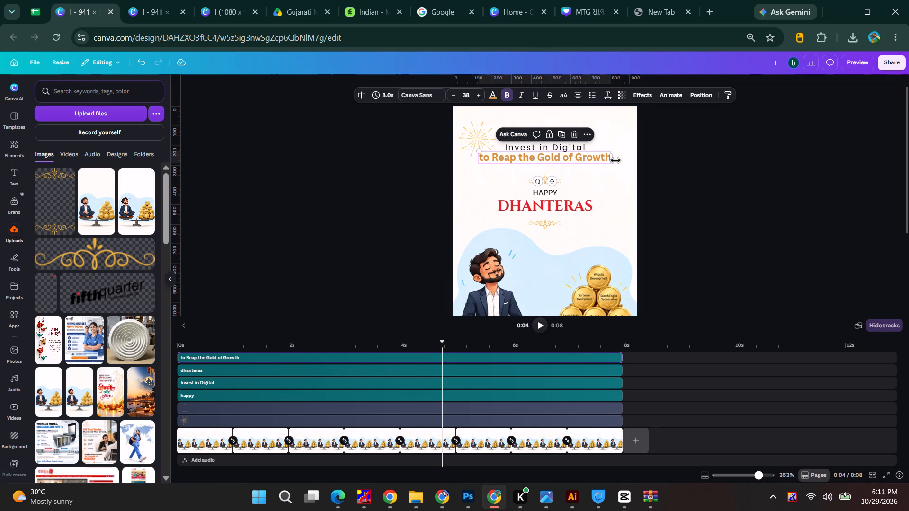
left_click_drag(479, 151, 489, 152, "alt")
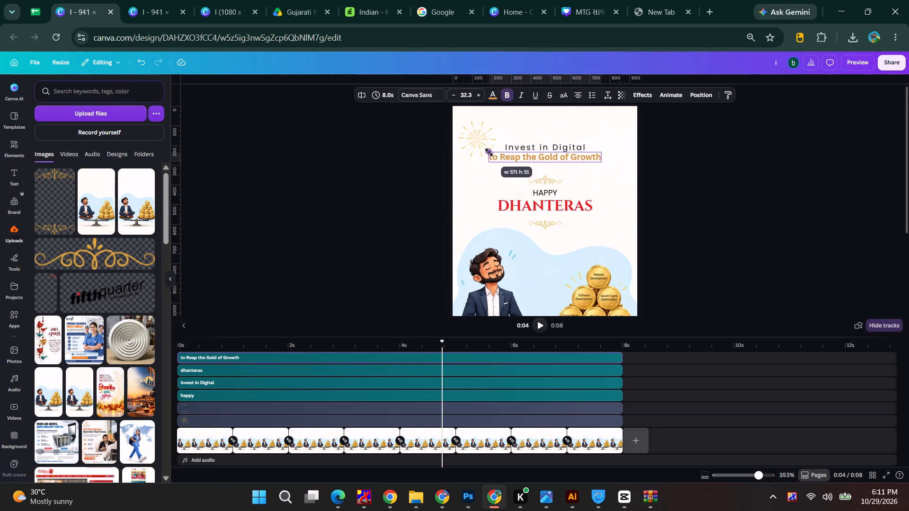
left_click_drag(489, 152, 490, 152, "alt")
left_click(553, 177)
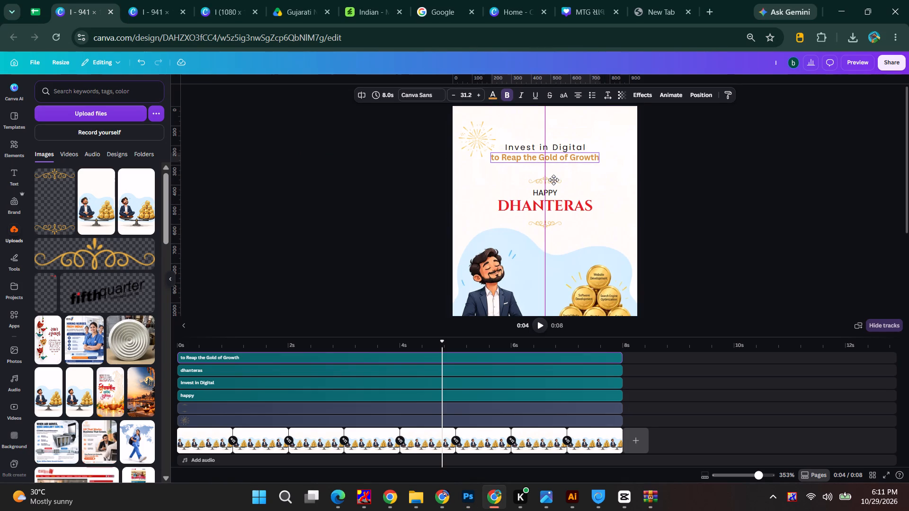
Change the font of the "to Reap the Gold of Growth" text to Poppins SemiBold.
left_click(422, 89)
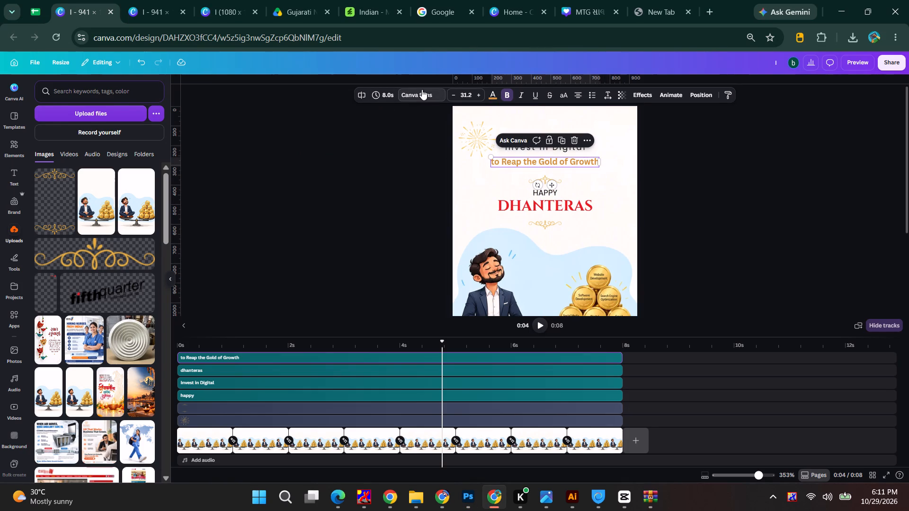
left_click_drag(73, 121, 18, 117)
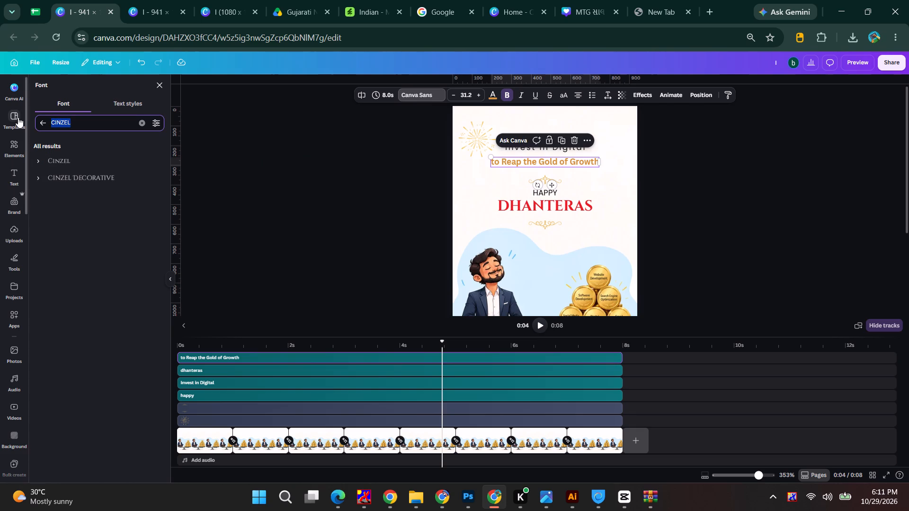
type("poppo")
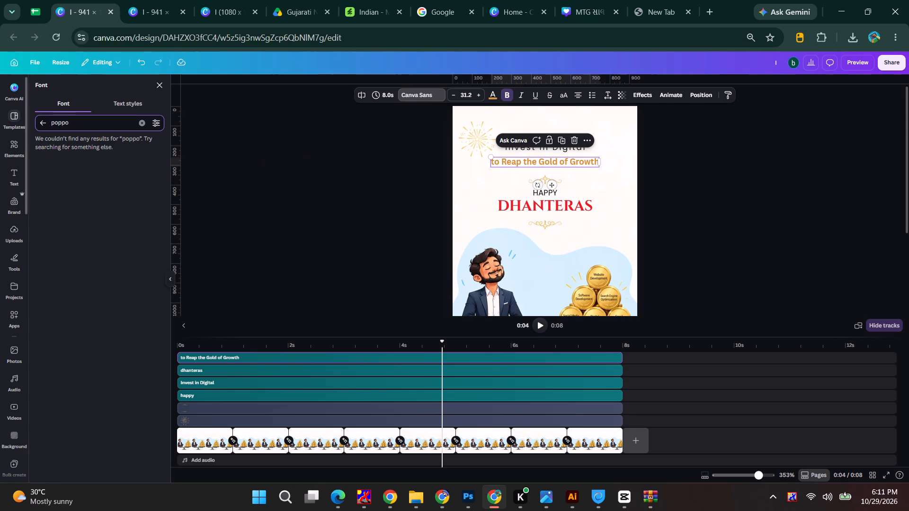
key("BackSpace")
type("ins")
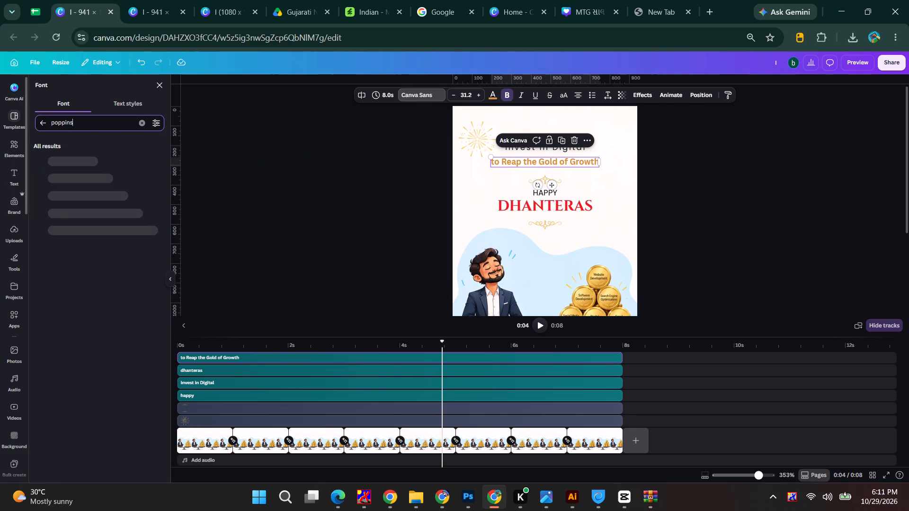
left_click(56, 159)
left_click(39, 160)
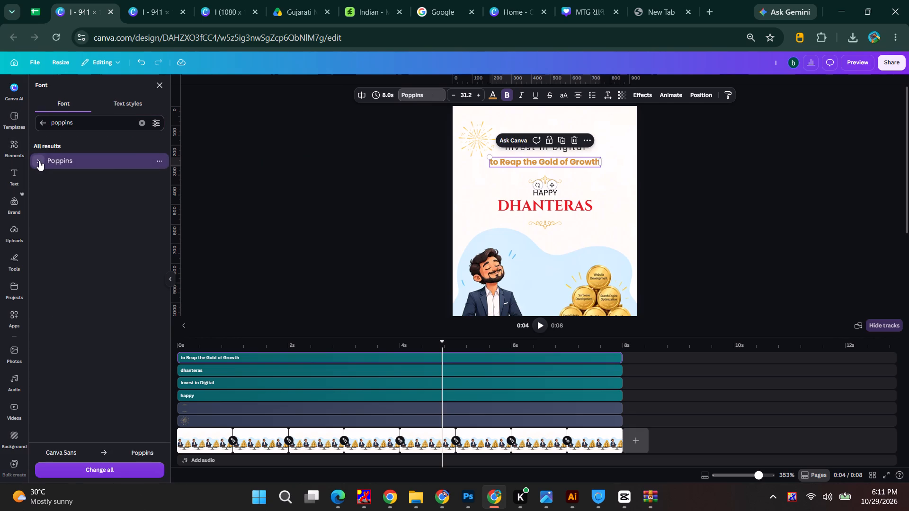
left_click(69, 262)
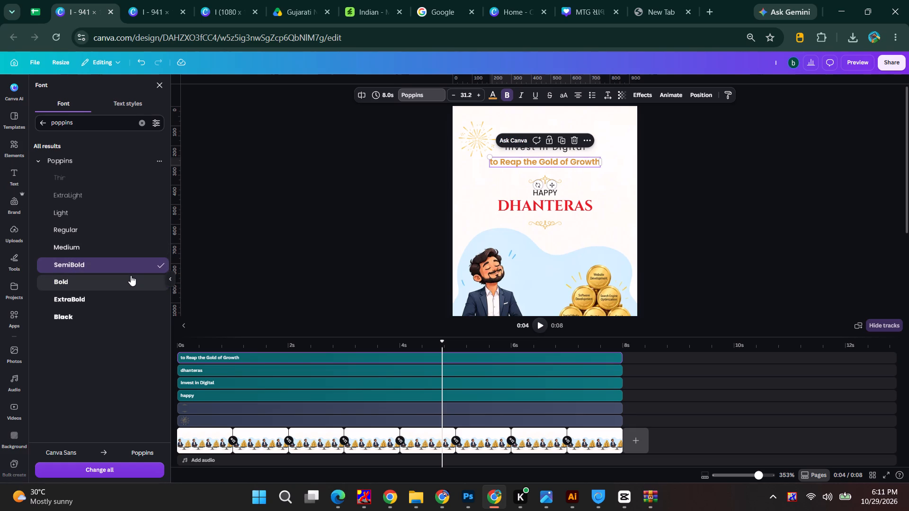
Recolour the "to Reap the Gold of Growth" text with the red from the brand colour palette.
left_click(498, 96)
left_click(77, 254)
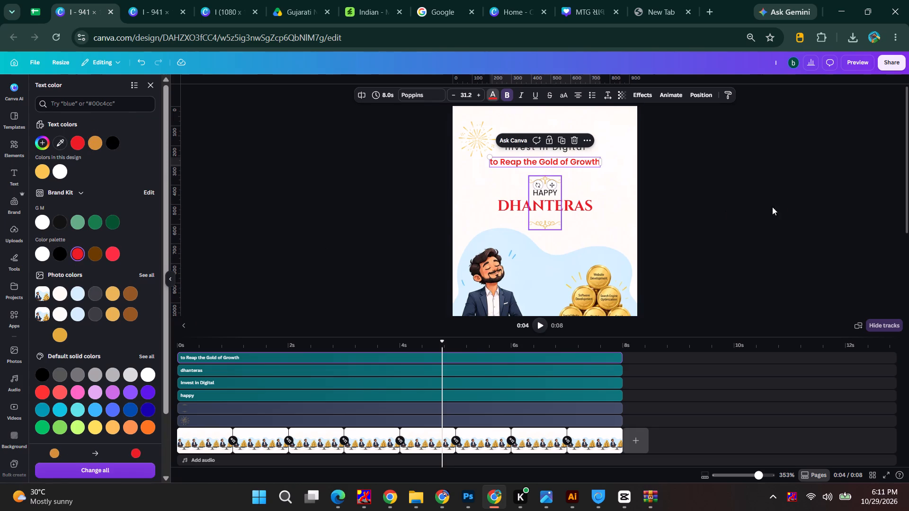
left_click(790, 205)
Compare with the Photoshop lettering and reduce the "Invest in Digital" text to size 25.
key("alt+Tab")
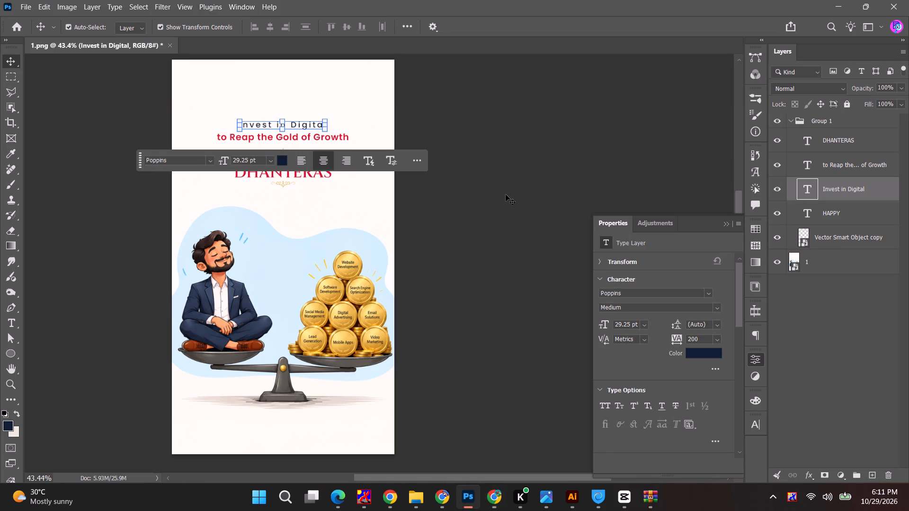
key("alt+Tab")
left_click(559, 147)
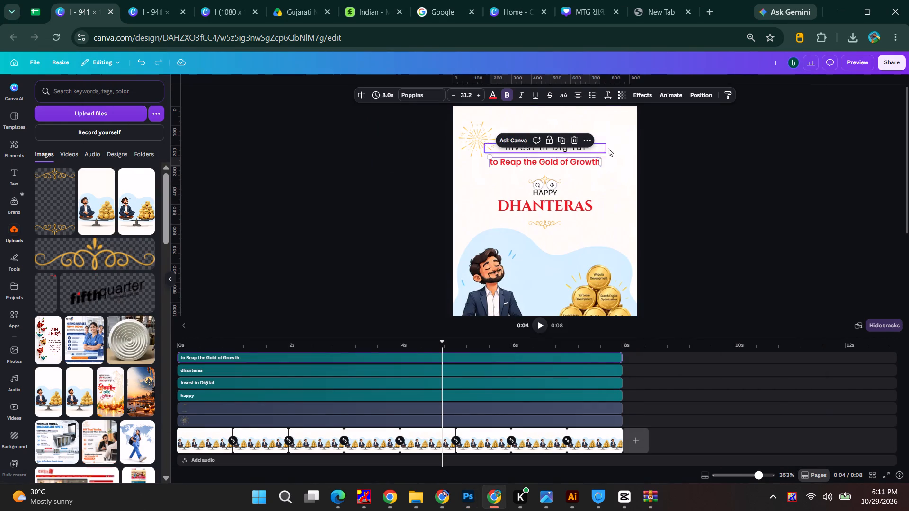
left_click(724, 150)
scroll(546, 150, "up", 5, "ctrl")
left_click(565, 146)
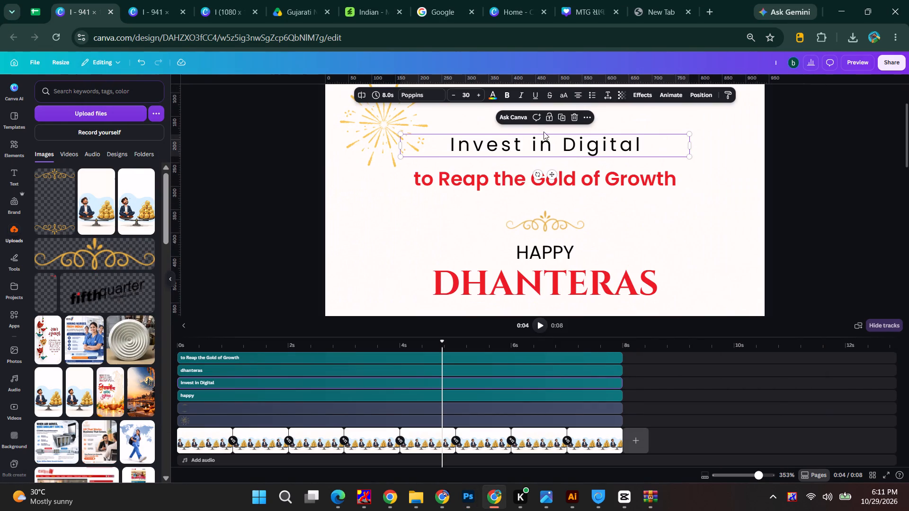
triple_click(455, 95)
key("alt+Tab")
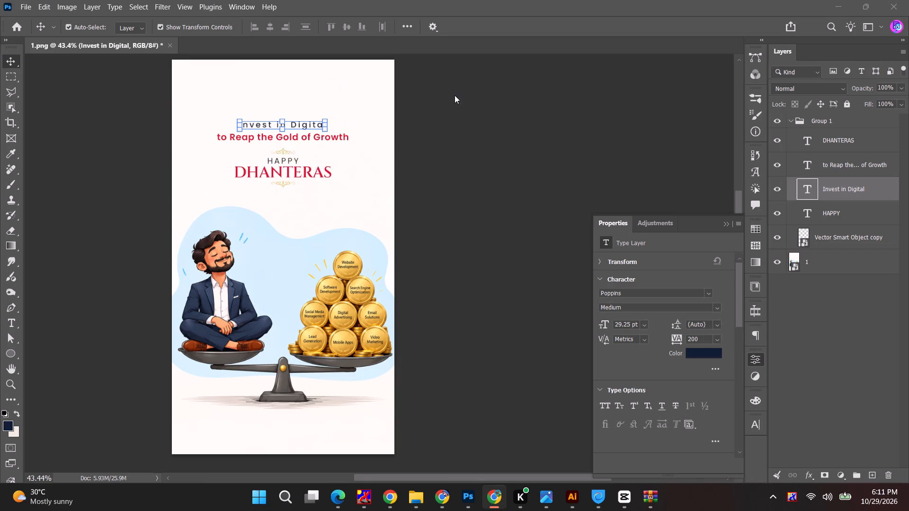
key("alt+Tab")
double_click(454, 94)
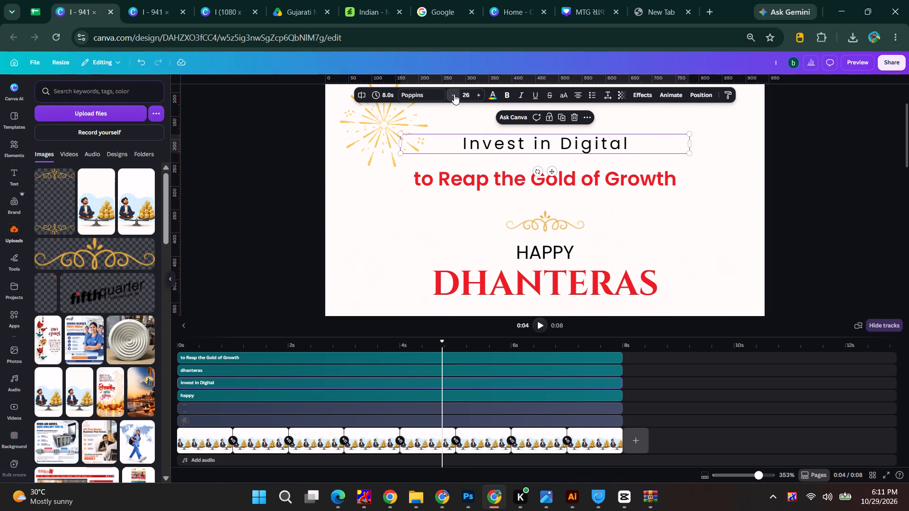
left_click(888, 205)
Move "to Reap the Gold of Growth" down towards the upper ornament and bring "Invest in Digital" down close above it, both centred.
left_click_drag(590, 184, 590, 173)
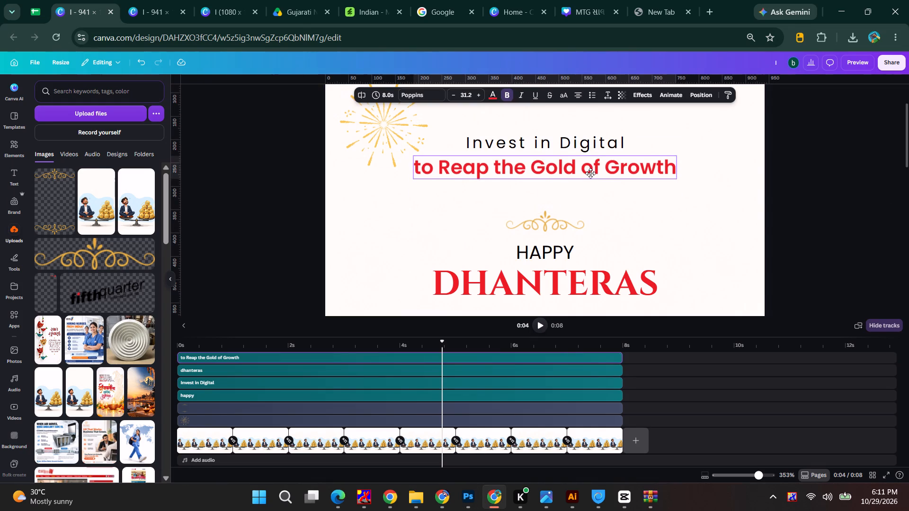
left_click_drag(590, 173, 592, 191)
left_click_drag(601, 147, 602, 156)
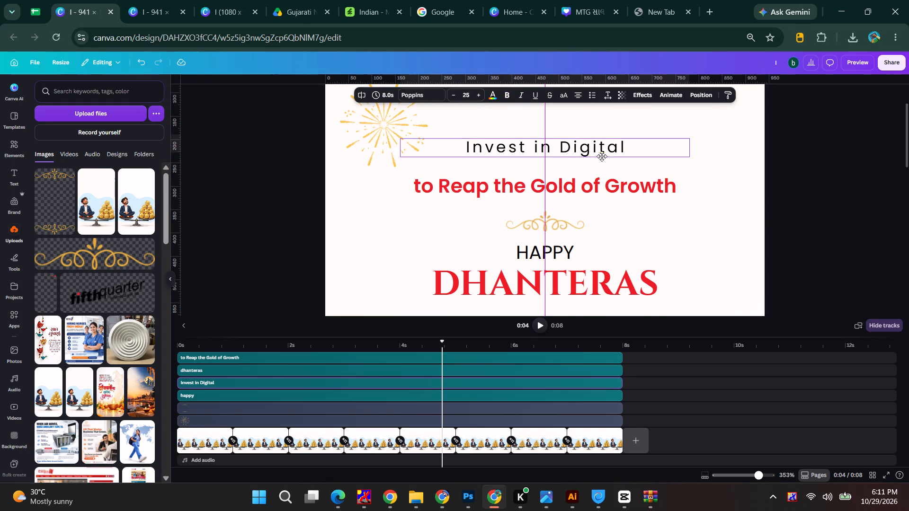
left_click_drag(602, 156, 602, 164)
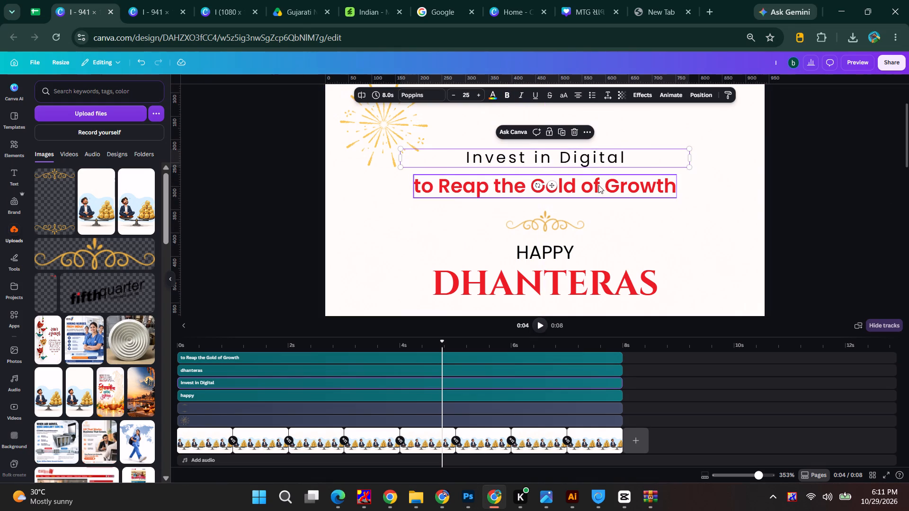
Narrow the "Invest in Digital" text box to about 352 px so it fits its wording.
left_click_drag(691, 158, 682, 158, "alt")
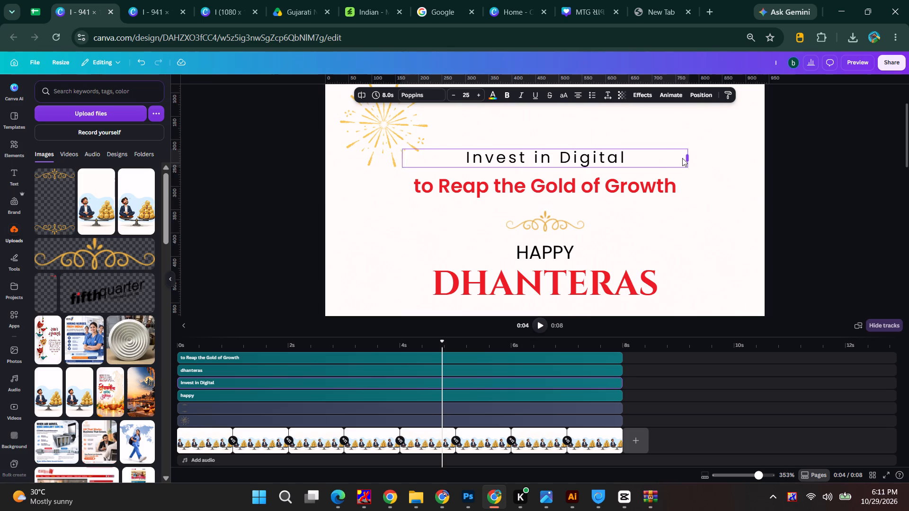
left_click_drag(682, 158, 628, 159, "alt")
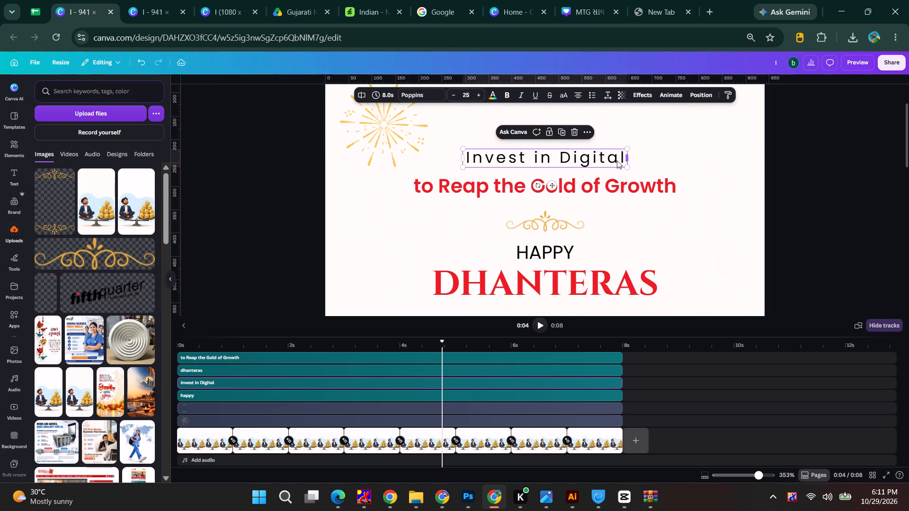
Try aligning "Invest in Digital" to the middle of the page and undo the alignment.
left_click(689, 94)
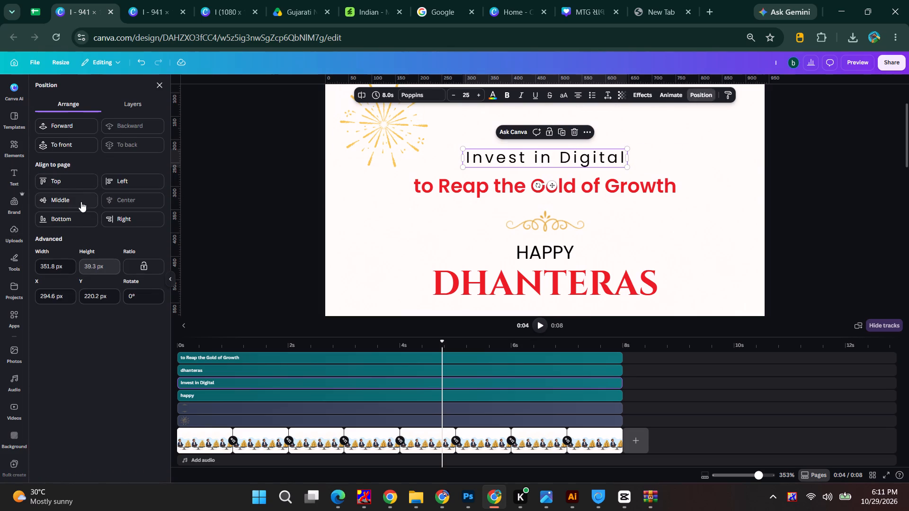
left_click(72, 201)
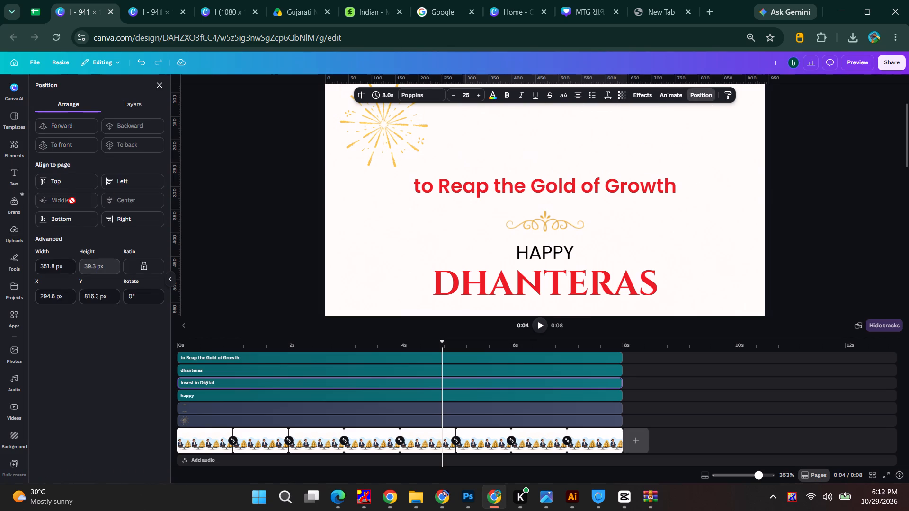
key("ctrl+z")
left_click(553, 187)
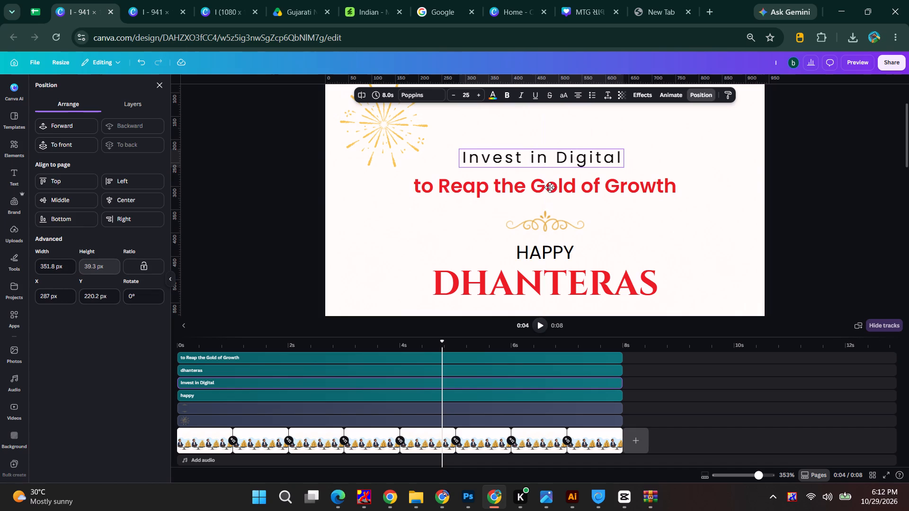
Move "to Reap the Gold of Growth" slightly up beneath "Invest in Digital" and reduce it to size 27.2, checking against the Photoshop design.
left_click(642, 192)
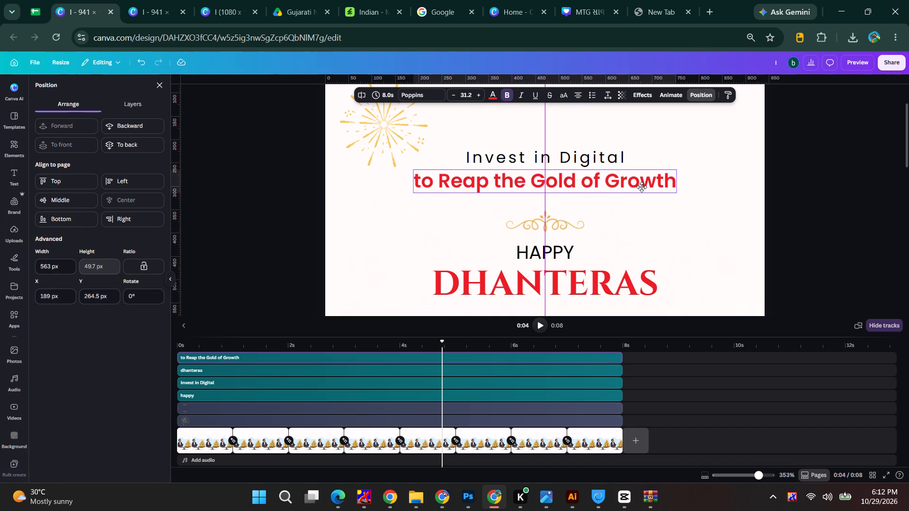
key("alt+Tab")
key("alt+Tab")
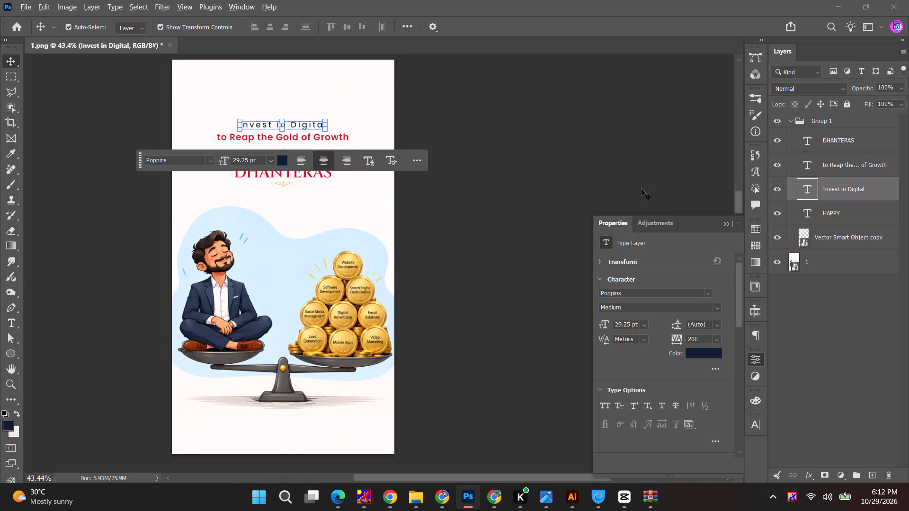
triple_click(454, 96)
left_click(454, 96)
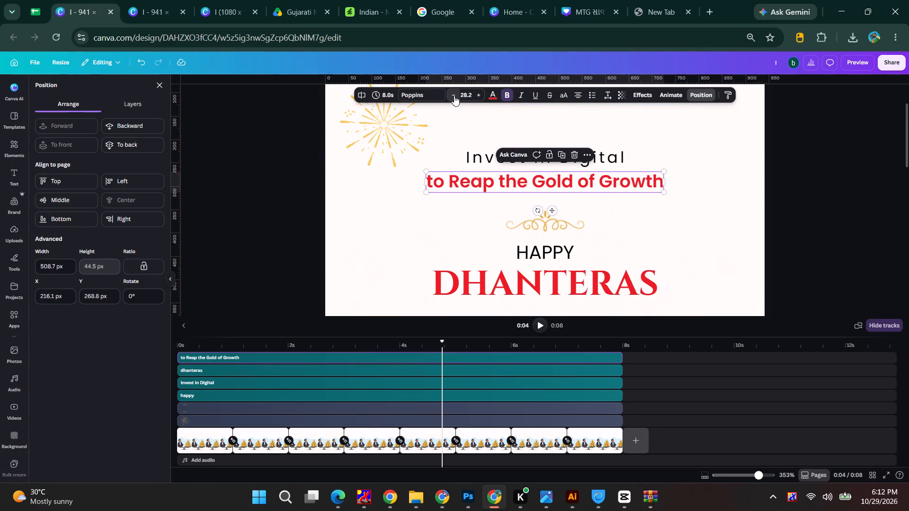
Check the matching Photoshop text layer and slightly increase the letter spacing of "to Reap the Gold of Growth", making it about 519 px wide.
key("alt+Tab")
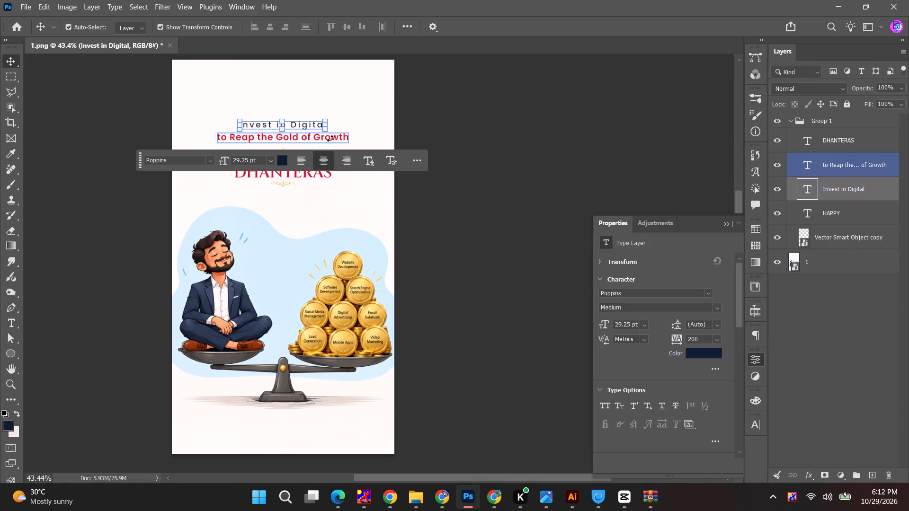
left_click(491, 132)
left_click(343, 138)
key("alt+Tab")
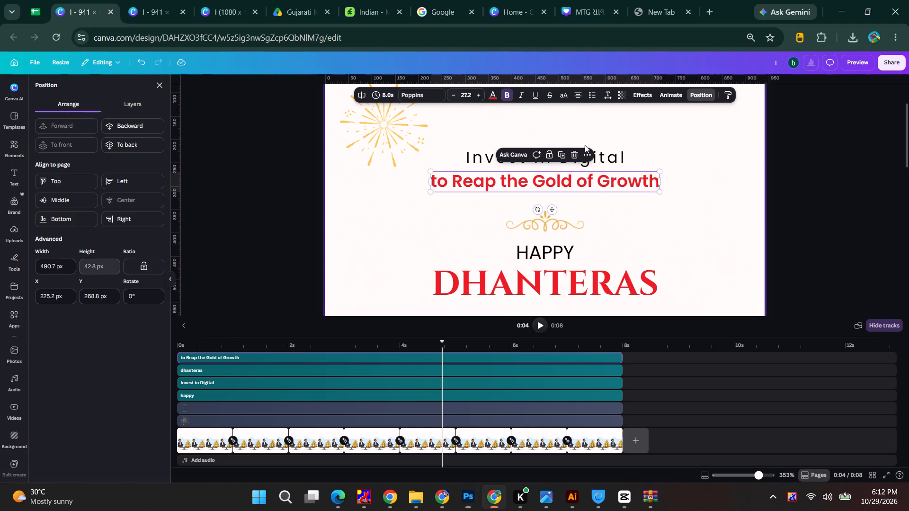
left_click(606, 96)
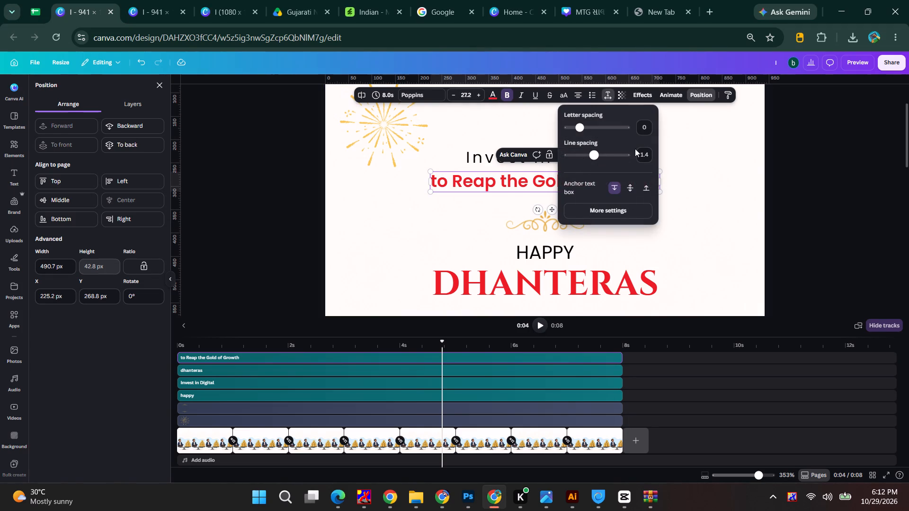
left_click(643, 127)
scroll(643, 127, "up", 2)
left_click(580, 128)
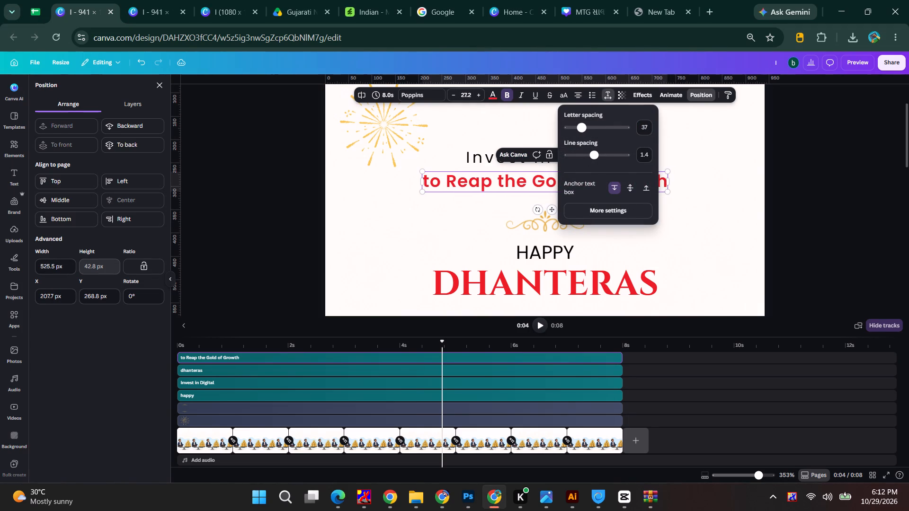
left_click(797, 223)
scroll(797, 223, "down", 3, "ctrl")
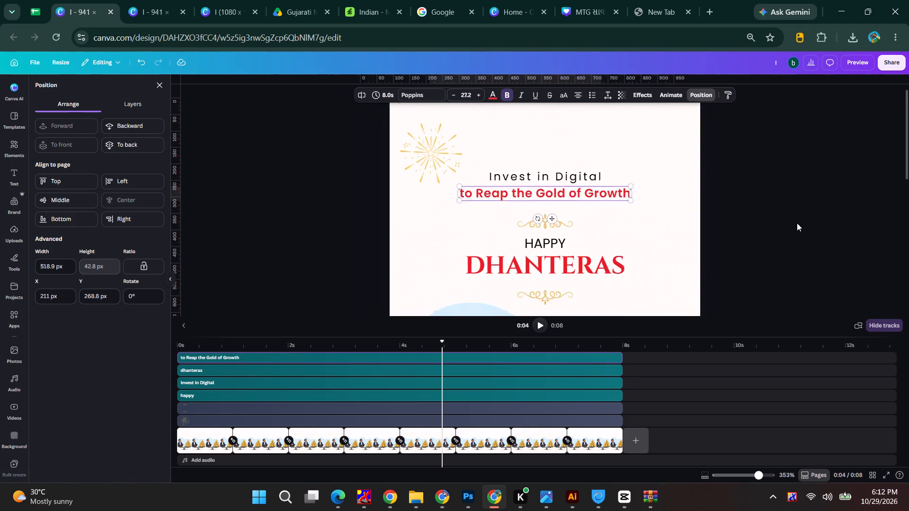
left_click(795, 219)
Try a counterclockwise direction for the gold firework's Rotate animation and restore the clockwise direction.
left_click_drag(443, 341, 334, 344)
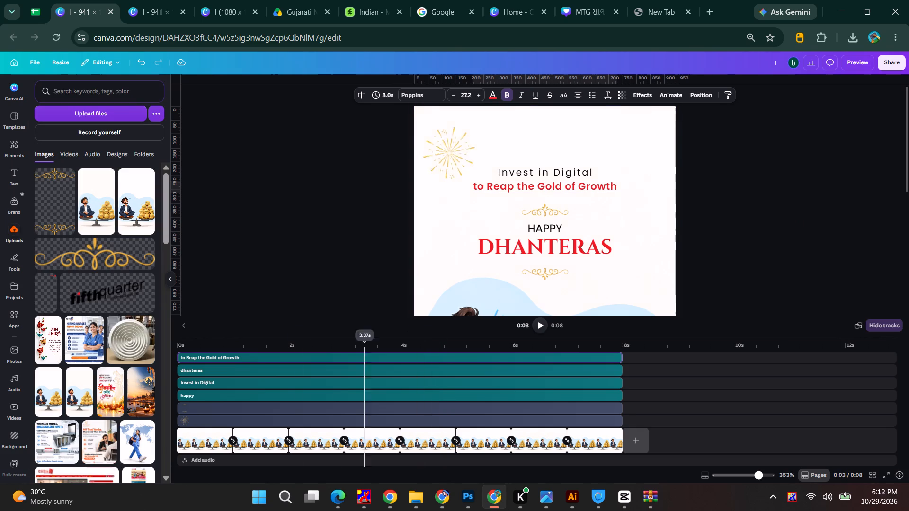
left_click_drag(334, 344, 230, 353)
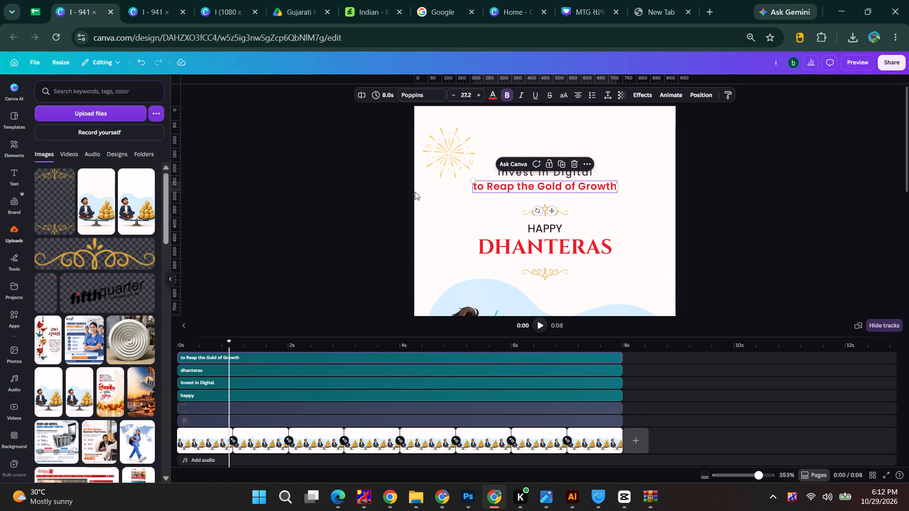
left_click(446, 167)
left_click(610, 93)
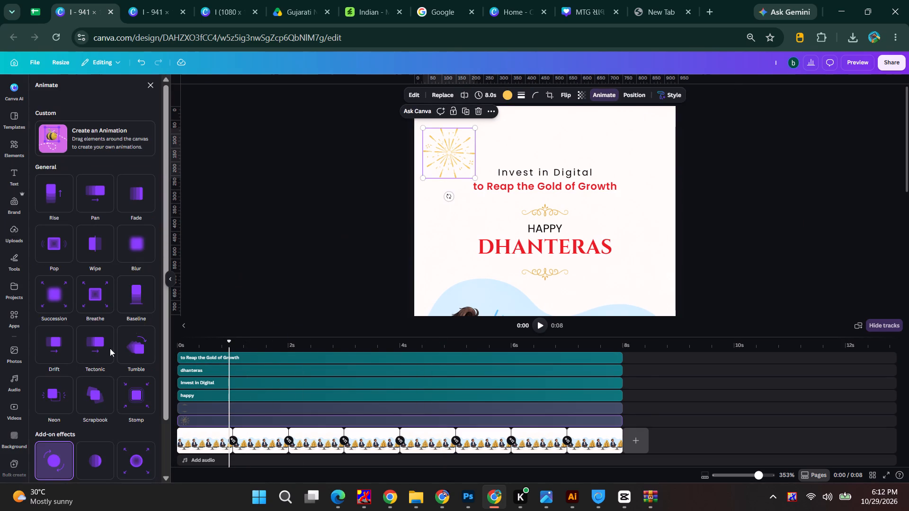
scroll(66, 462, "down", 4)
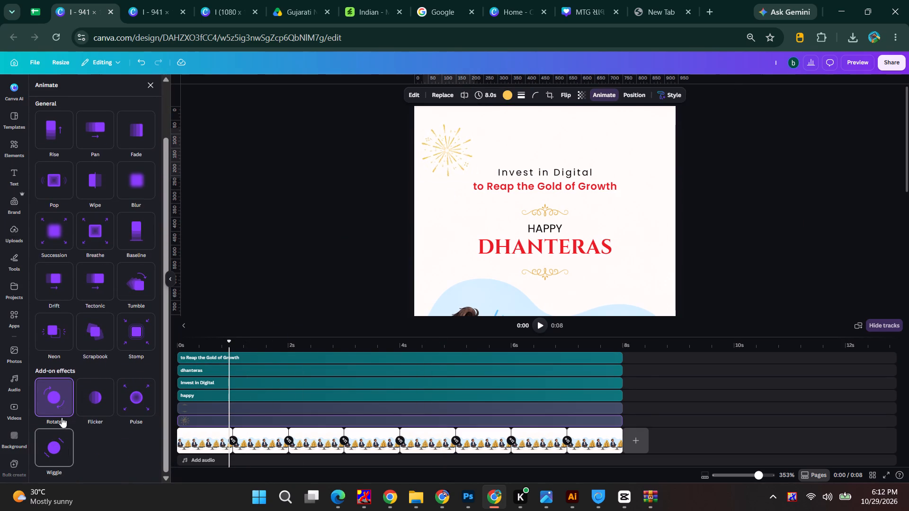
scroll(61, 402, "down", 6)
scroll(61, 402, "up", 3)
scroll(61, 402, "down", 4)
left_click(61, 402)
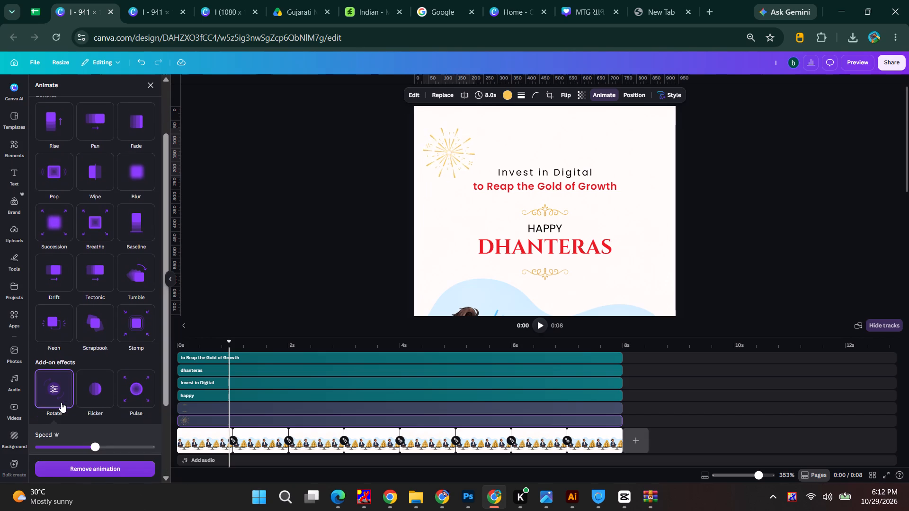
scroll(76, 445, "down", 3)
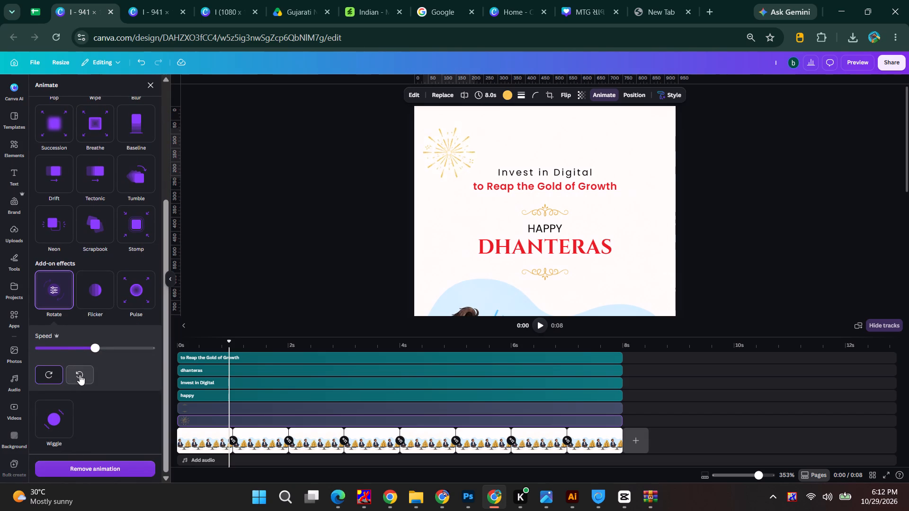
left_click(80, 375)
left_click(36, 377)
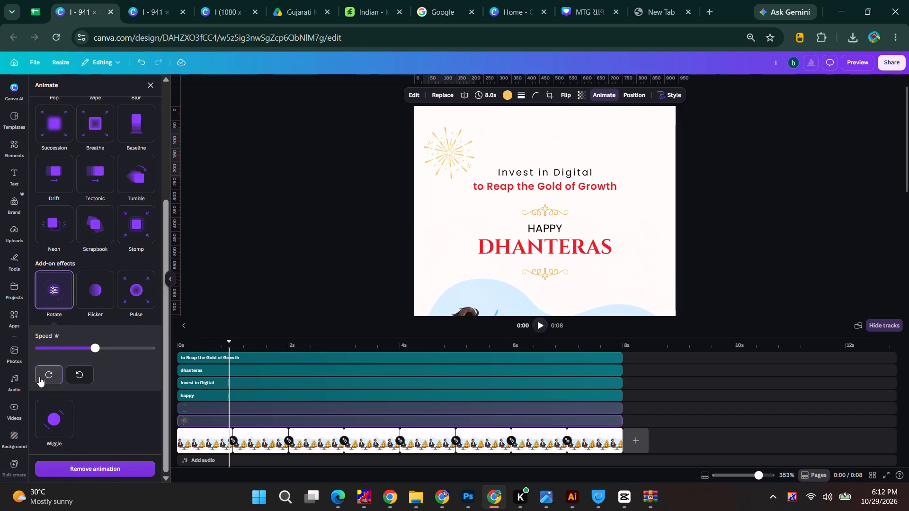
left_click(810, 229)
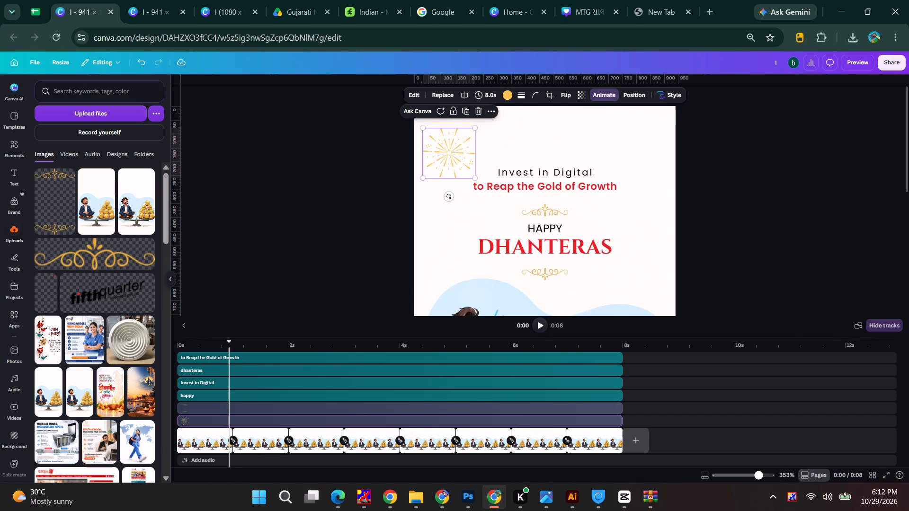
Play the animated story from the start of the timeline to review the firework's rotation.
left_click_drag(231, 346, 141, 343)
key("space")
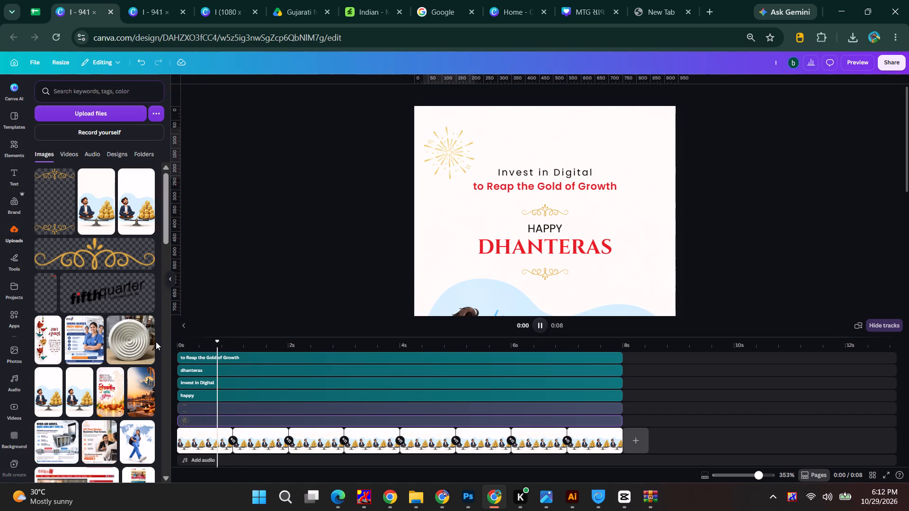
scroll(688, 194, "down", 3, "ctrl")
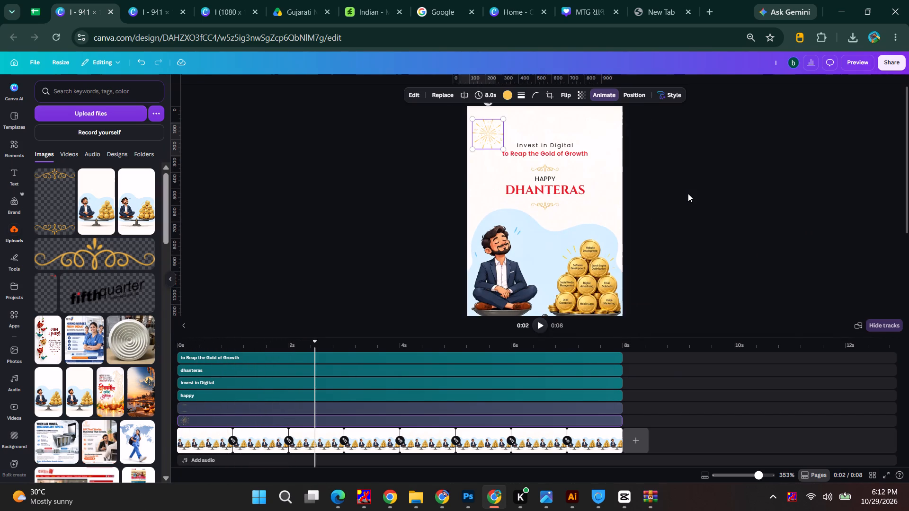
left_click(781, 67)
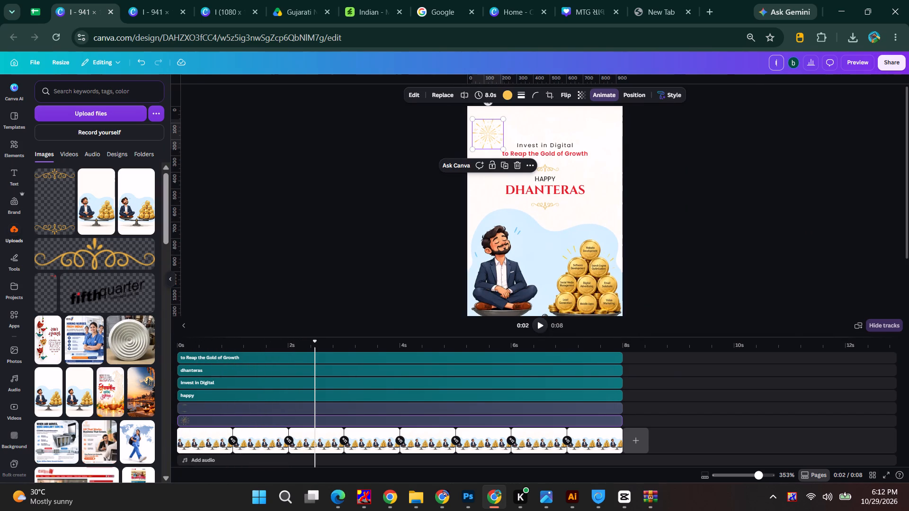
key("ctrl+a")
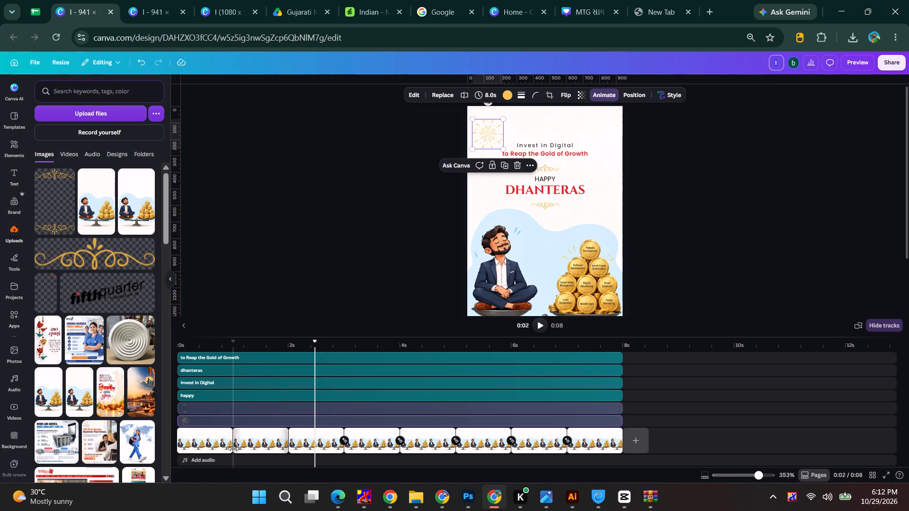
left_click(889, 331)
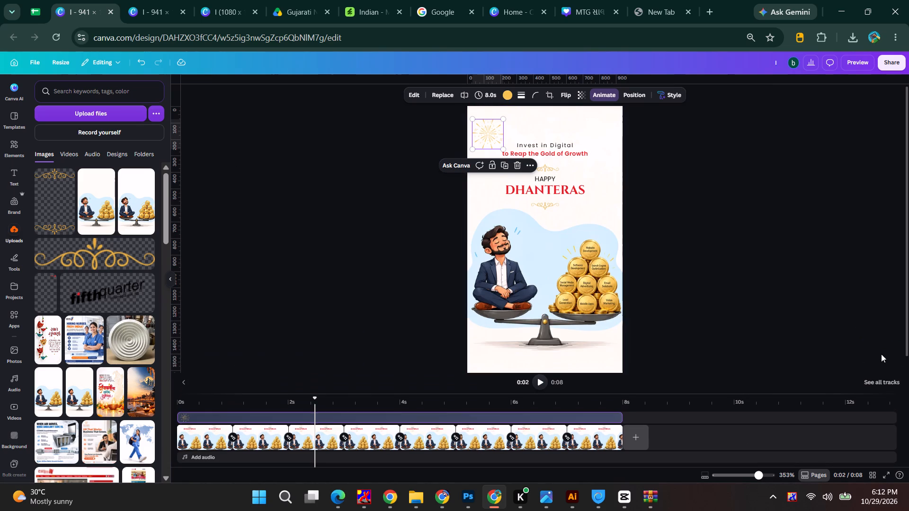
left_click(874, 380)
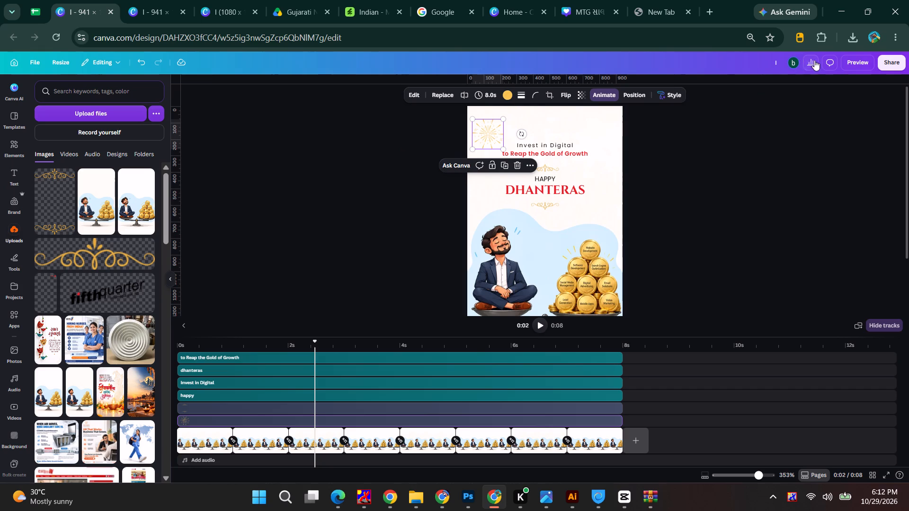
Replace the design's title with a new name beginning with "FQI".
left_click(772, 60)
key("ctrl+a")
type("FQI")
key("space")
Complete the design's title as "FQI Dhanteras" and copy the title text.
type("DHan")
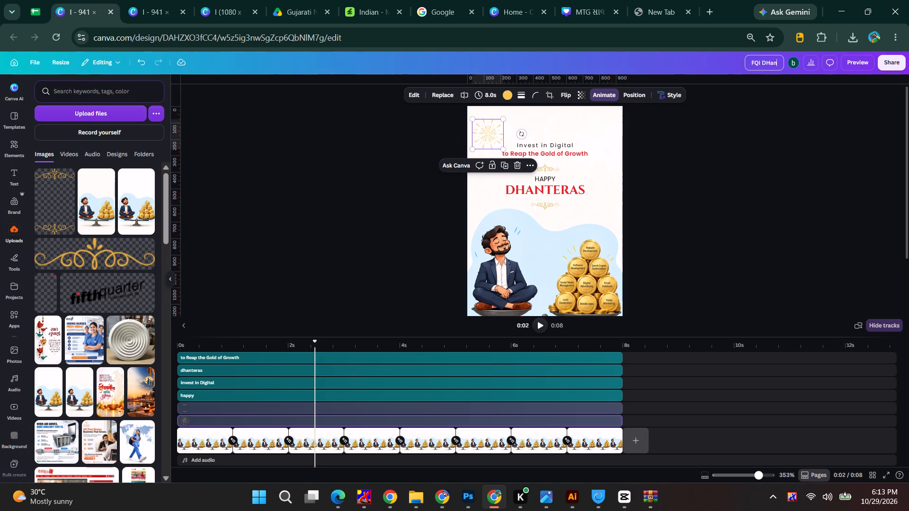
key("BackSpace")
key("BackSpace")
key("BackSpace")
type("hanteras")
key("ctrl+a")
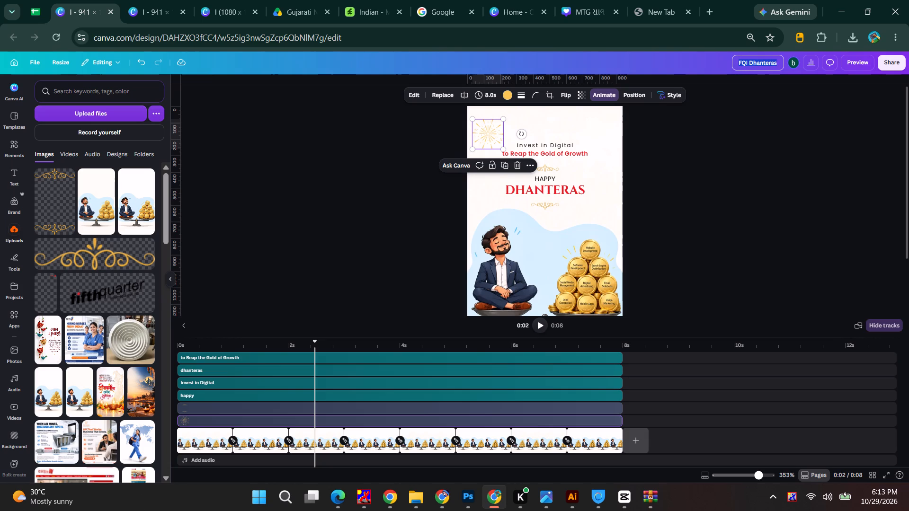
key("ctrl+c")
left_click(776, 60)
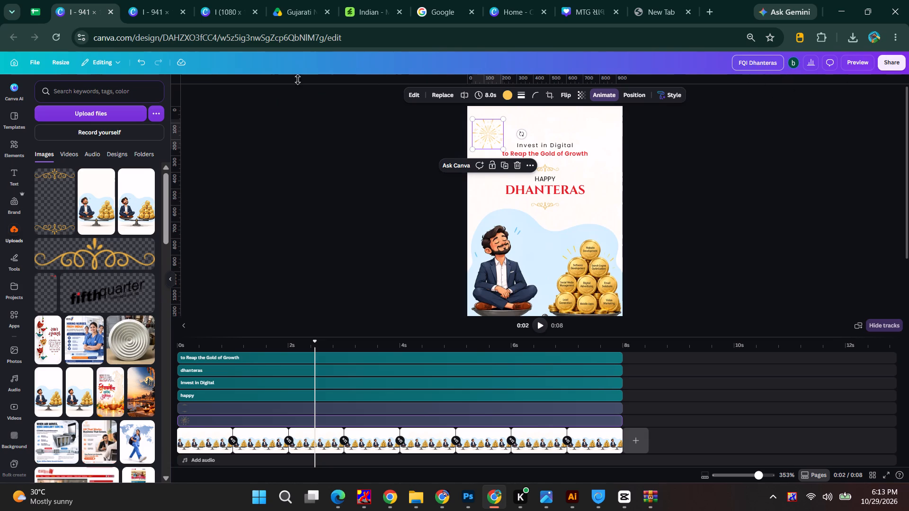
left_click(401, 32)
Copy the design's share link with access set to anyone with the link and editing allowed.
left_click(892, 59)
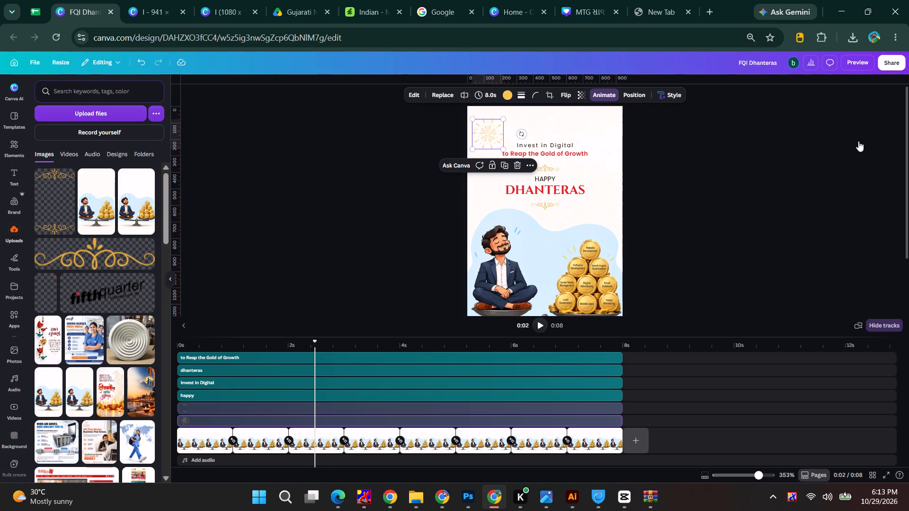
left_click(793, 189)
left_click(873, 167)
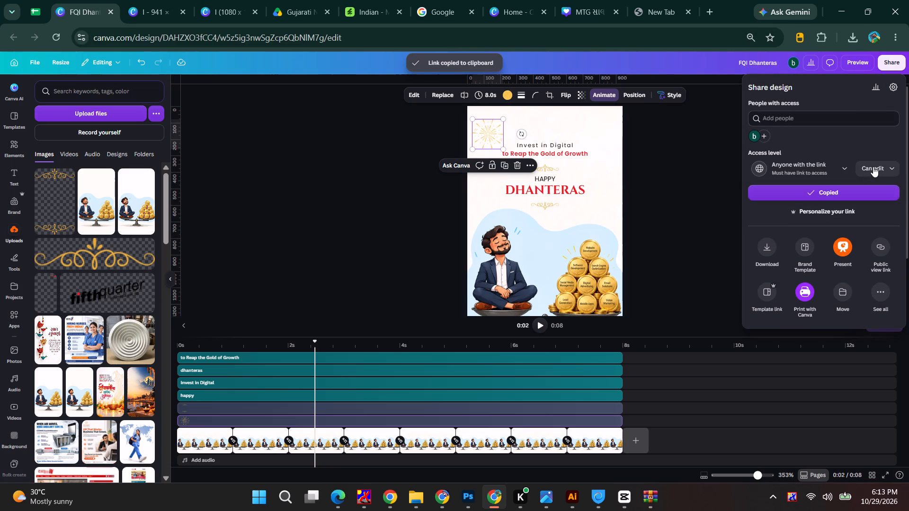
left_click(837, 167)
left_click(838, 140)
left_click(795, 191)
double_click(787, 495)
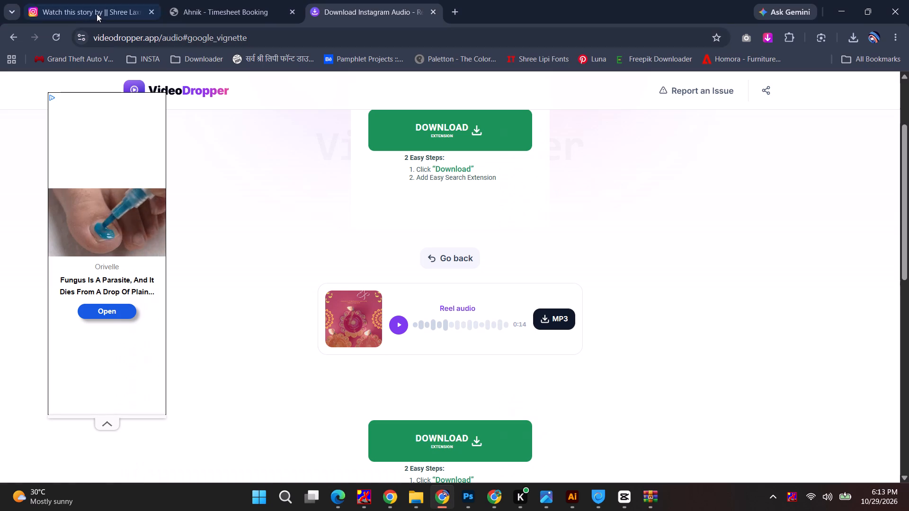
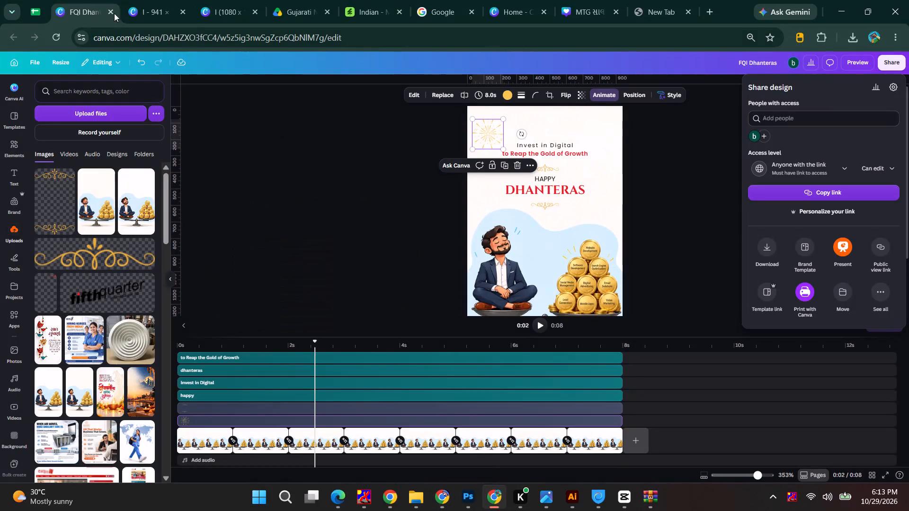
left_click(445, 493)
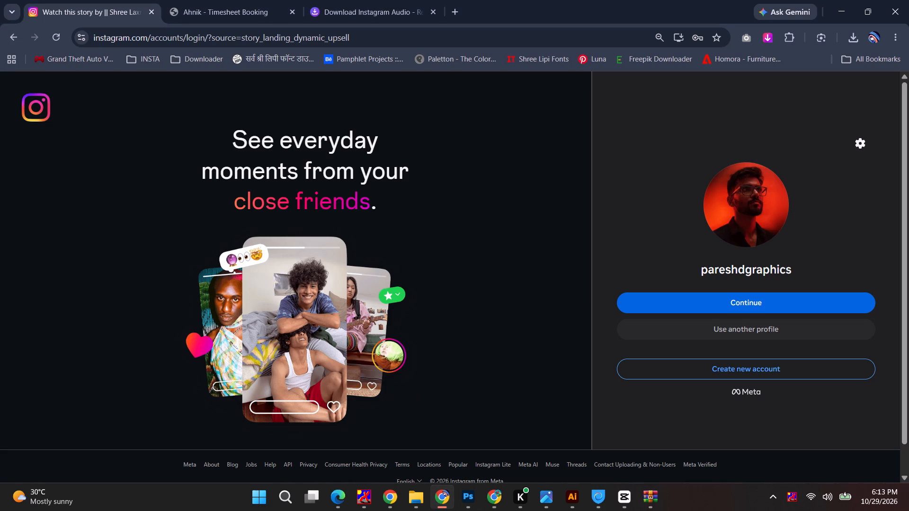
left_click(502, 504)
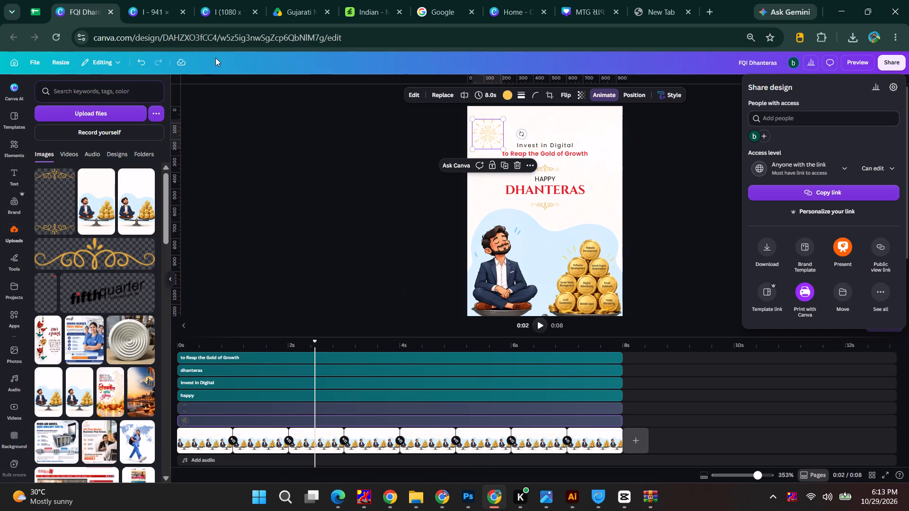